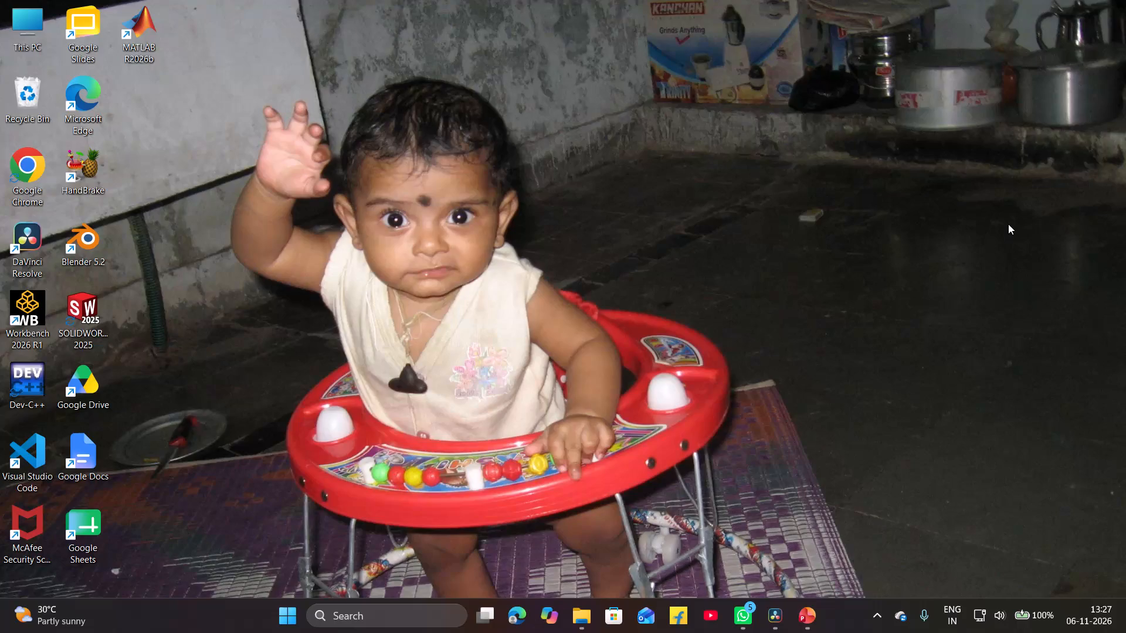
Capture a rectangular snip of the small box on the floor in the desktop wallpaper and open it in Snipping Tool.
{"action": "key", "text": "Print"}
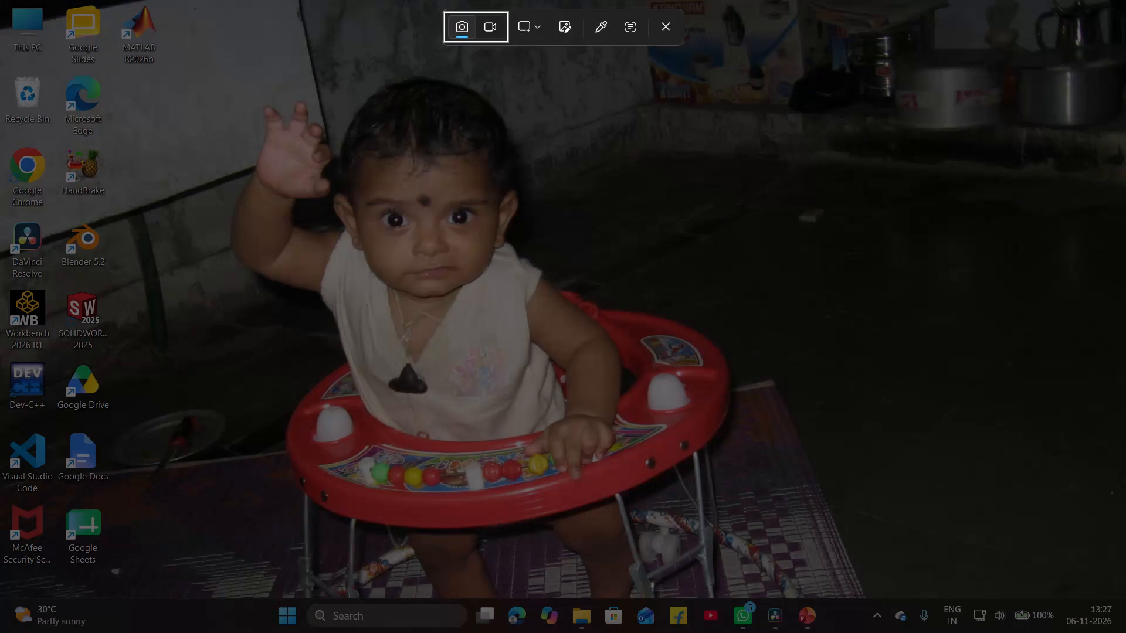
{"action": "left_click_drag", "start_coordinate": [771, 168], "coordinate": [874, 289]}
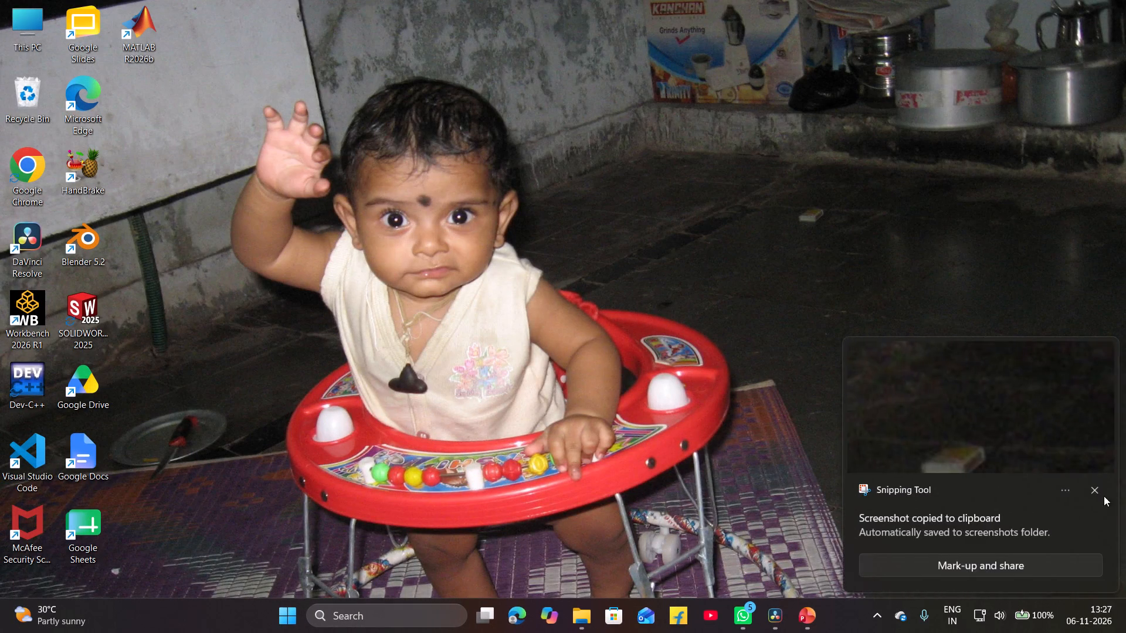
{"action": "left_click", "coordinate": [1013, 403]}
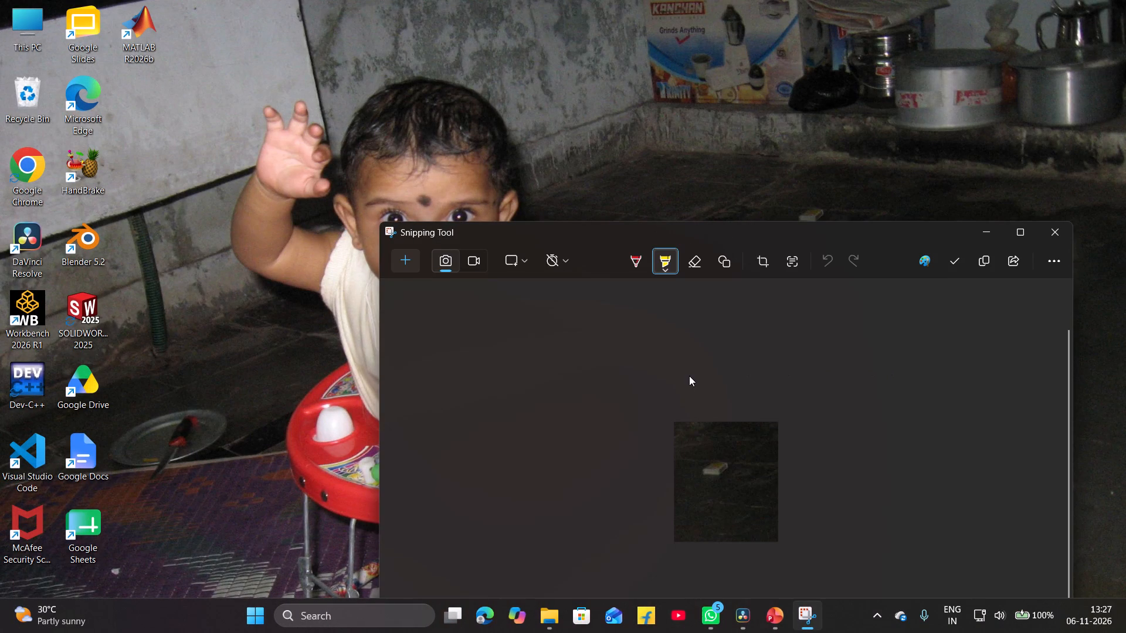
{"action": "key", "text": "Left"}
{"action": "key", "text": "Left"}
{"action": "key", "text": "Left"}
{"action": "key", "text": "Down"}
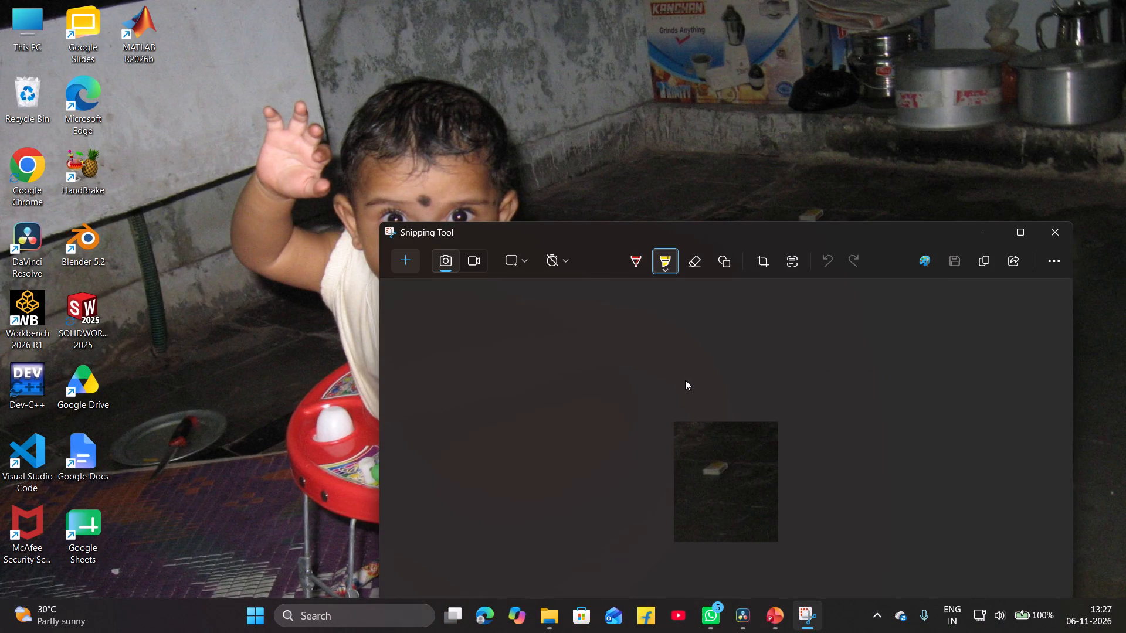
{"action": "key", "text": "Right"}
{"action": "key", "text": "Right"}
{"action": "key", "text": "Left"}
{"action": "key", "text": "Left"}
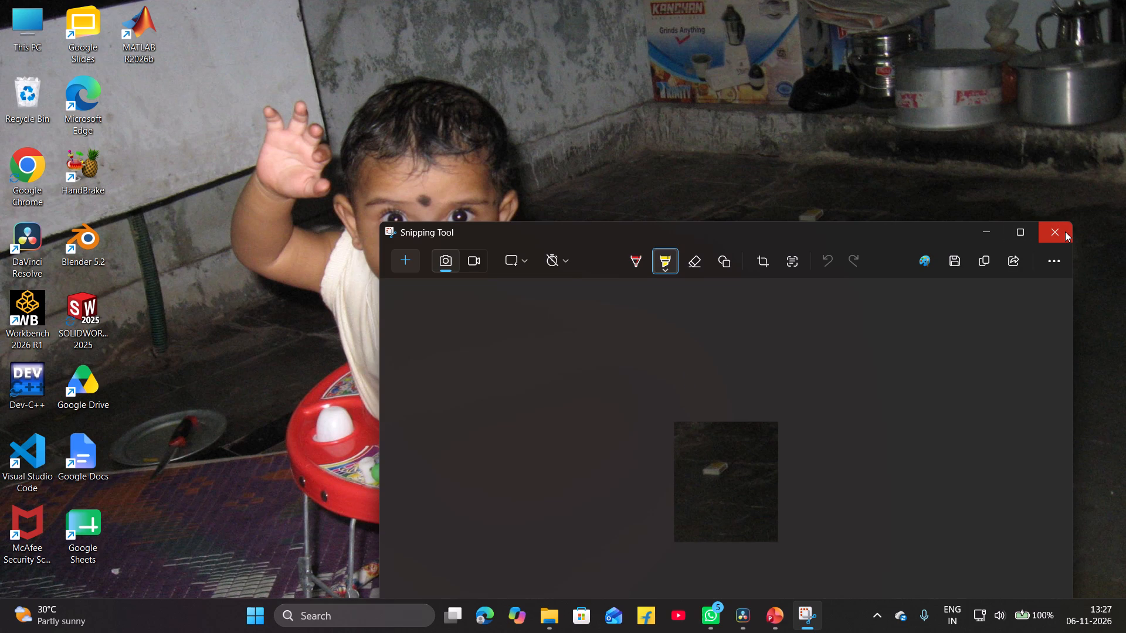
Look through the available options and settings for snips and screen recordings, and close Snipping Tool.
{"action": "right_click", "coordinate": [719, 461]}
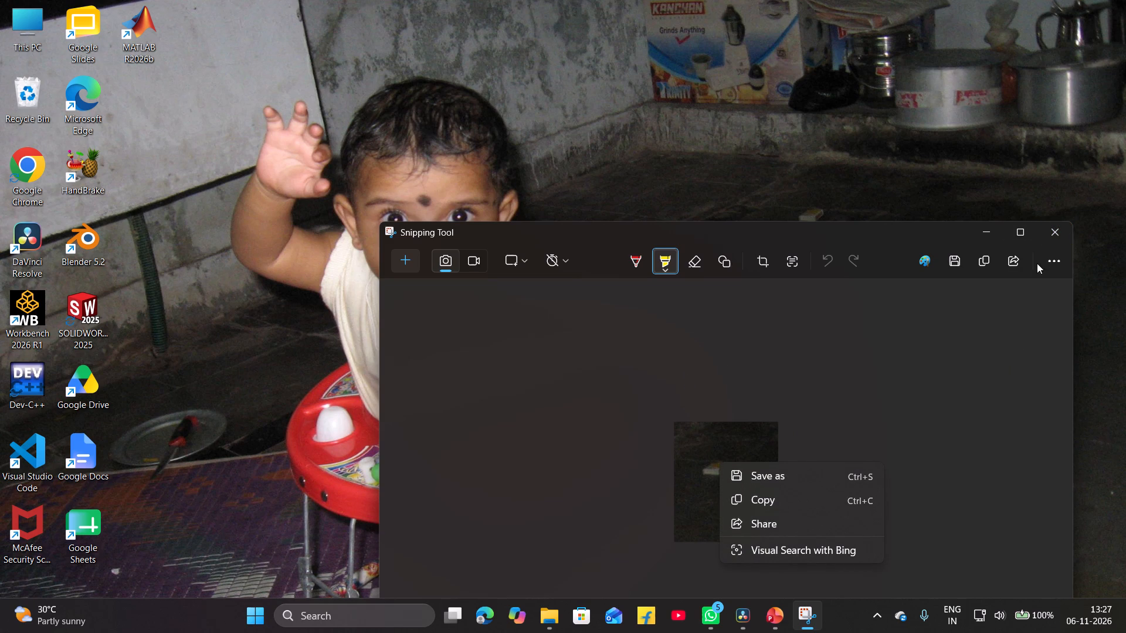
{"action": "left_click", "coordinate": [1056, 251]}
{"action": "left_click", "coordinate": [1059, 254]}
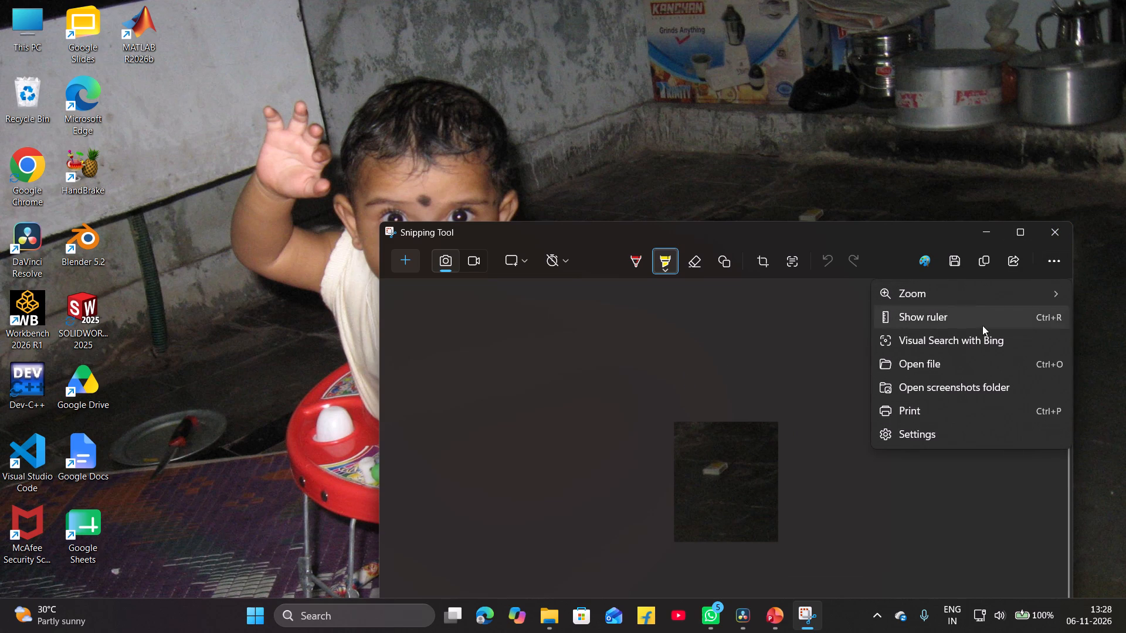
{"action": "left_click", "coordinate": [956, 429]}
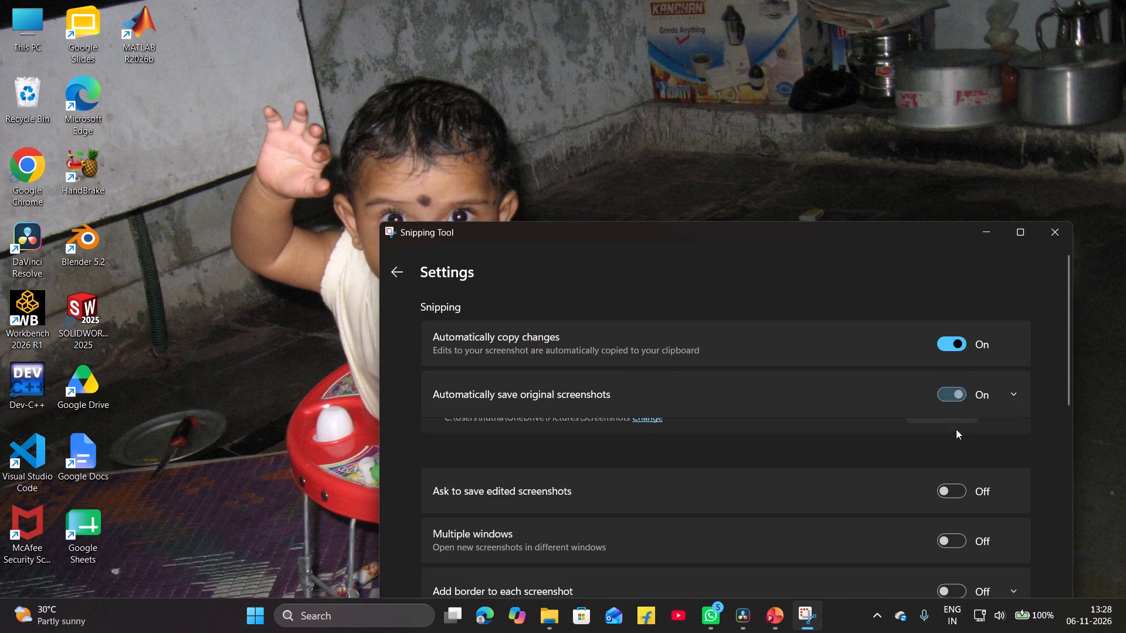
{"action": "scroll", "coordinate": [654, 443], "scroll_direction": "down", "scroll_amount": 4}
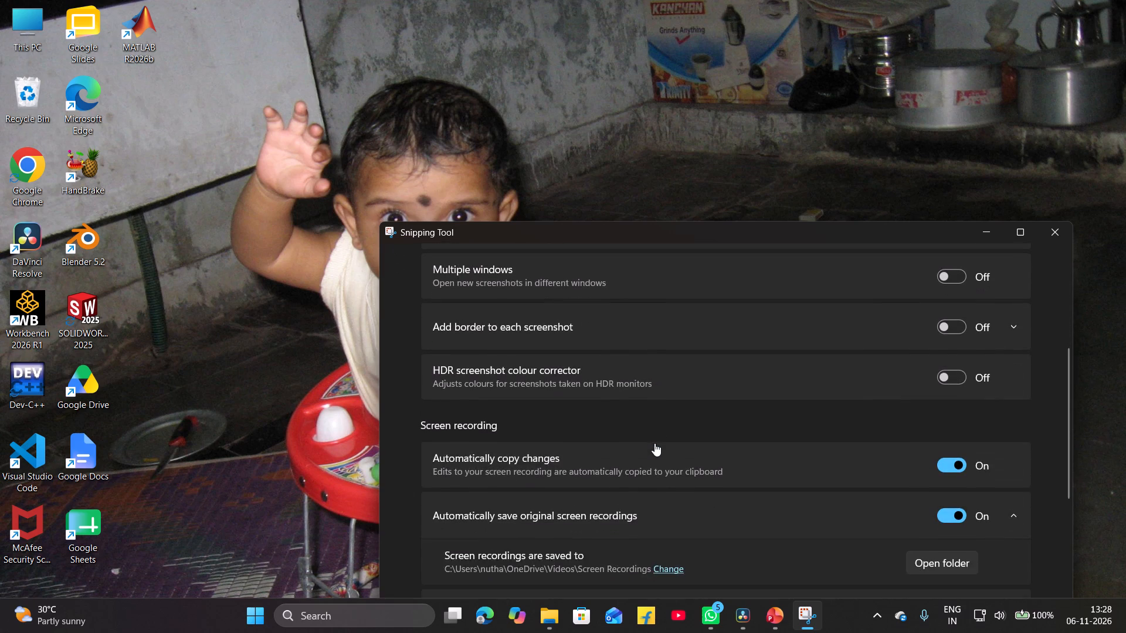
{"action": "scroll", "coordinate": [654, 443], "scroll_direction": "down", "scroll_amount": 9}
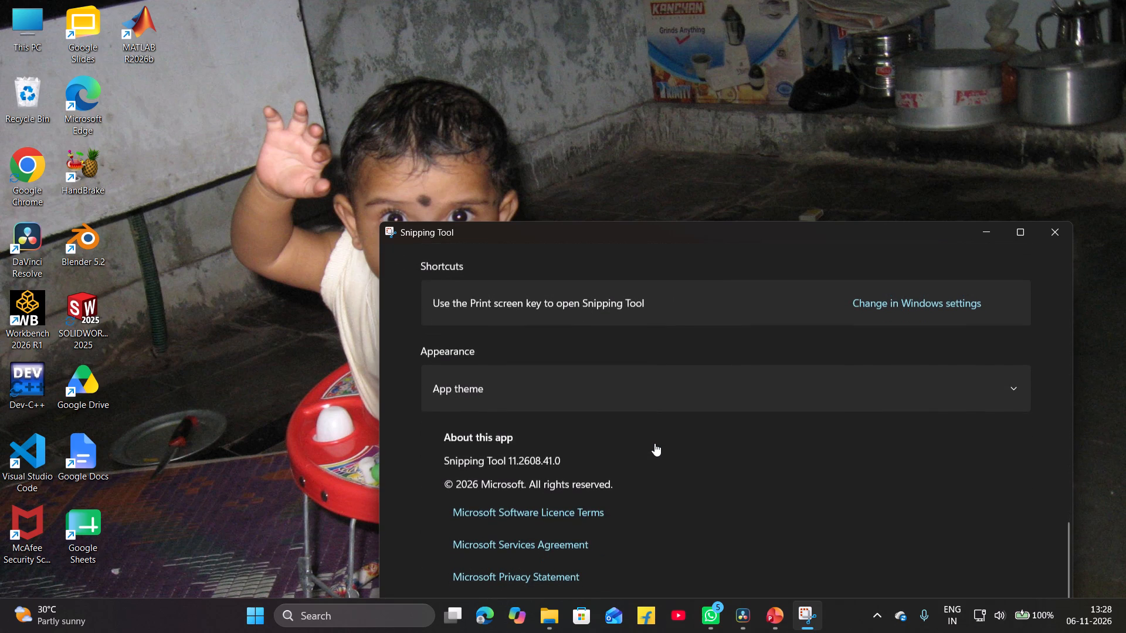
{"action": "left_click", "coordinate": [1061, 233]}
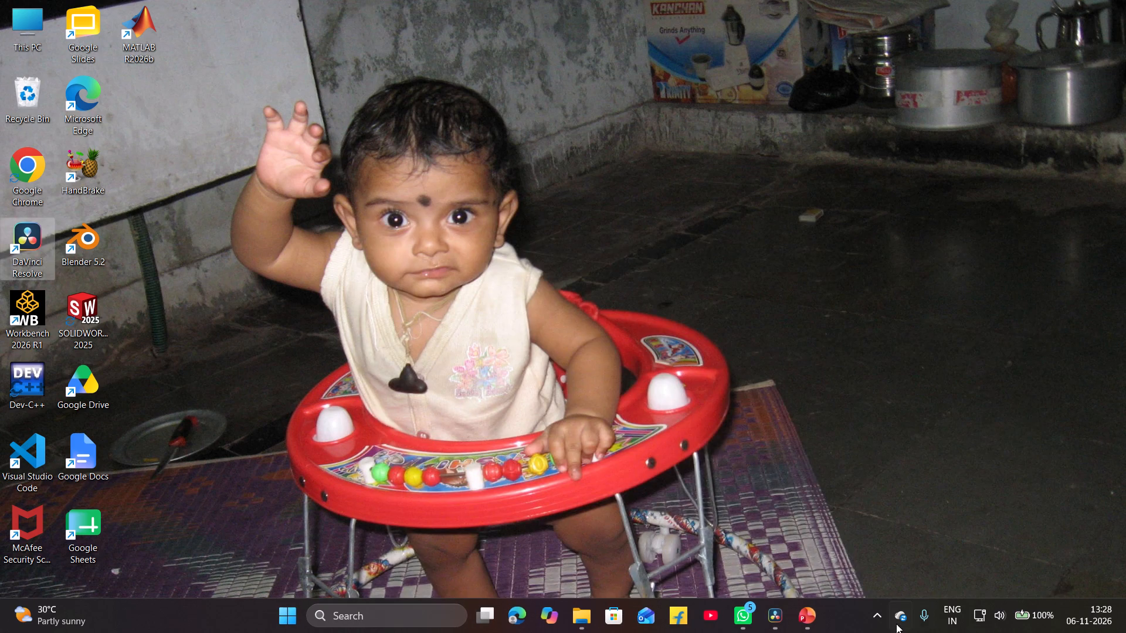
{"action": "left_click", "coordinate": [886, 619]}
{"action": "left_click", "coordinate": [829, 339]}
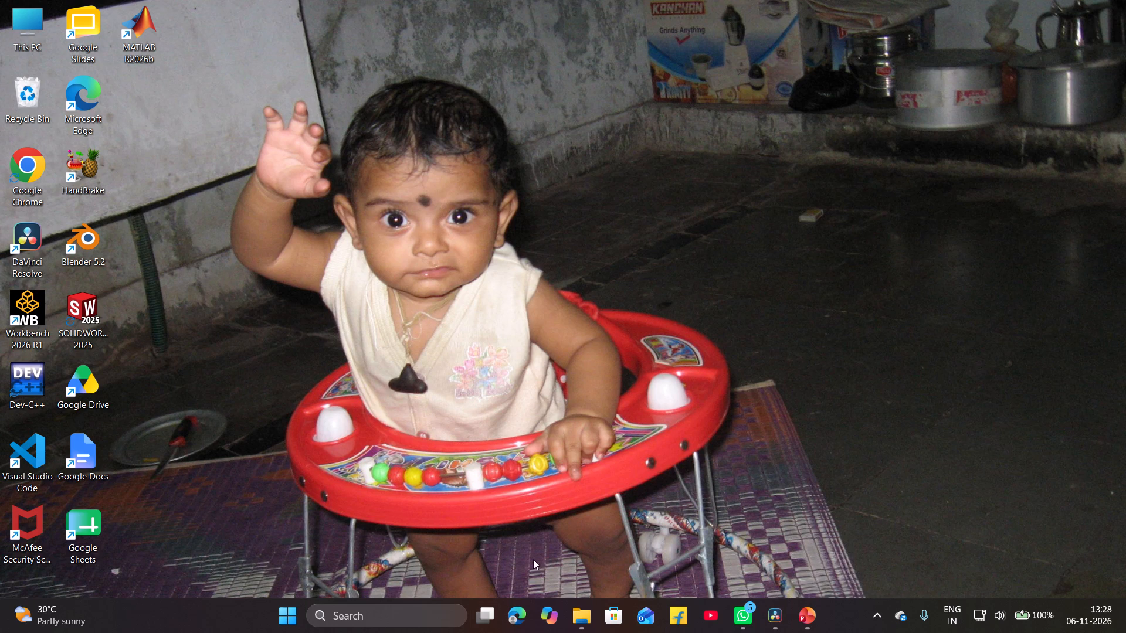
Open the newest screenshot from File Explorer's recent files, inspect the small box in it up close, and close the image.
{"action": "left_click", "coordinate": [582, 622]}
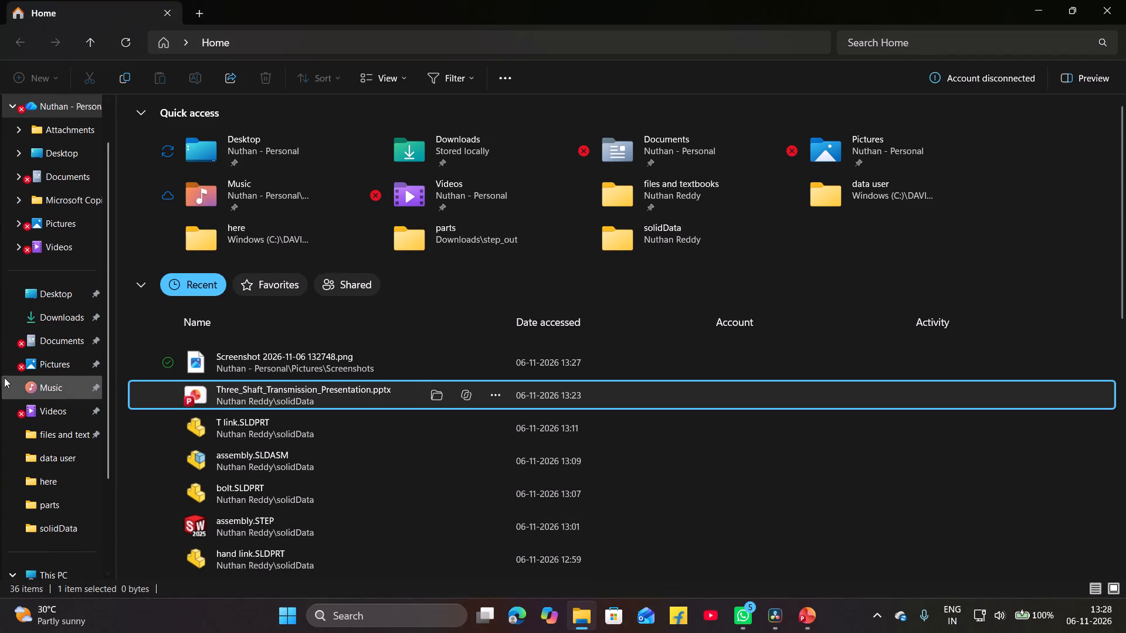
{"action": "double_click", "coordinate": [265, 354]}
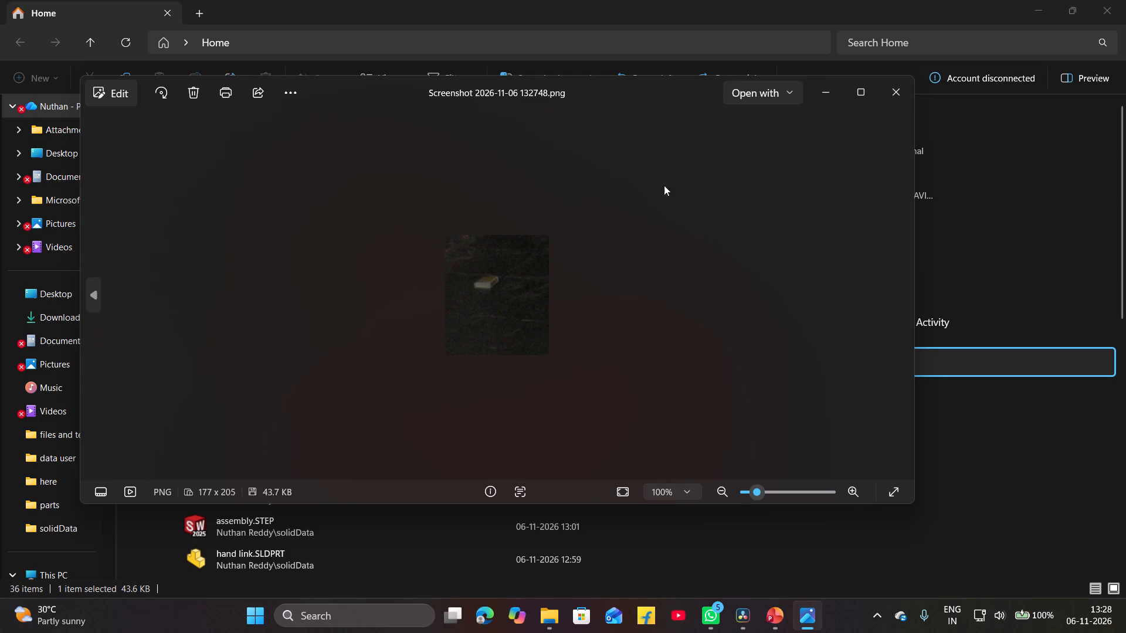
{"action": "scroll", "coordinate": [530, 219], "scroll_direction": "up", "scroll_amount": 3}
{"action": "scroll", "coordinate": [530, 223], "scroll_direction": "down", "scroll_amount": 1}
{"action": "scroll", "coordinate": [530, 223], "scroll_direction": "up", "scroll_amount": 15}
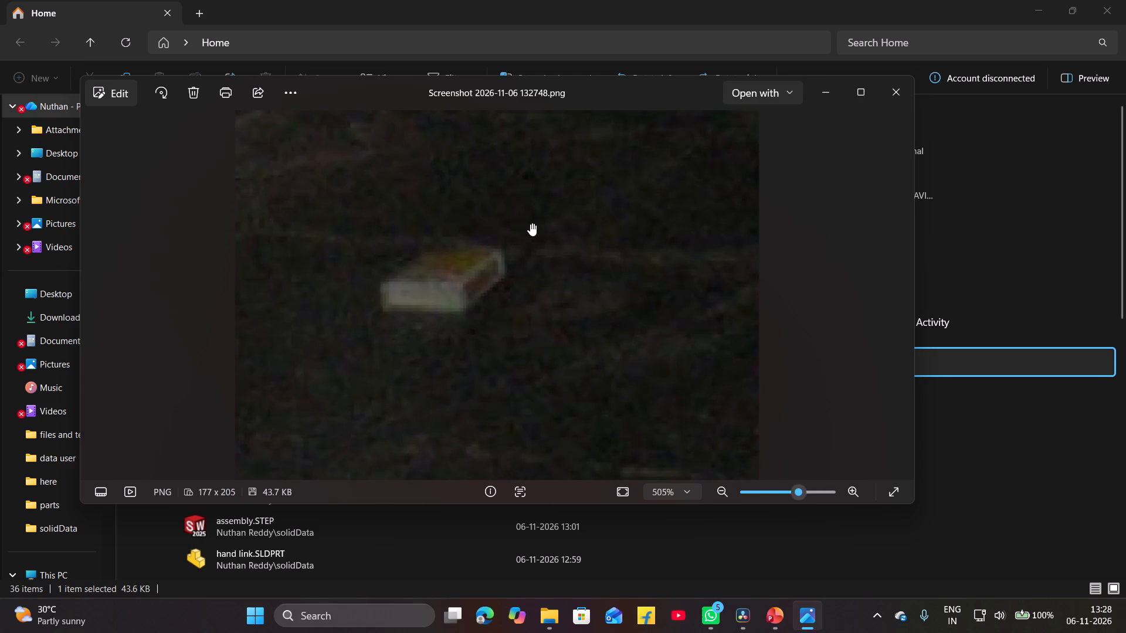
{"action": "scroll", "coordinate": [530, 223], "scroll_direction": "down", "scroll_amount": 15}
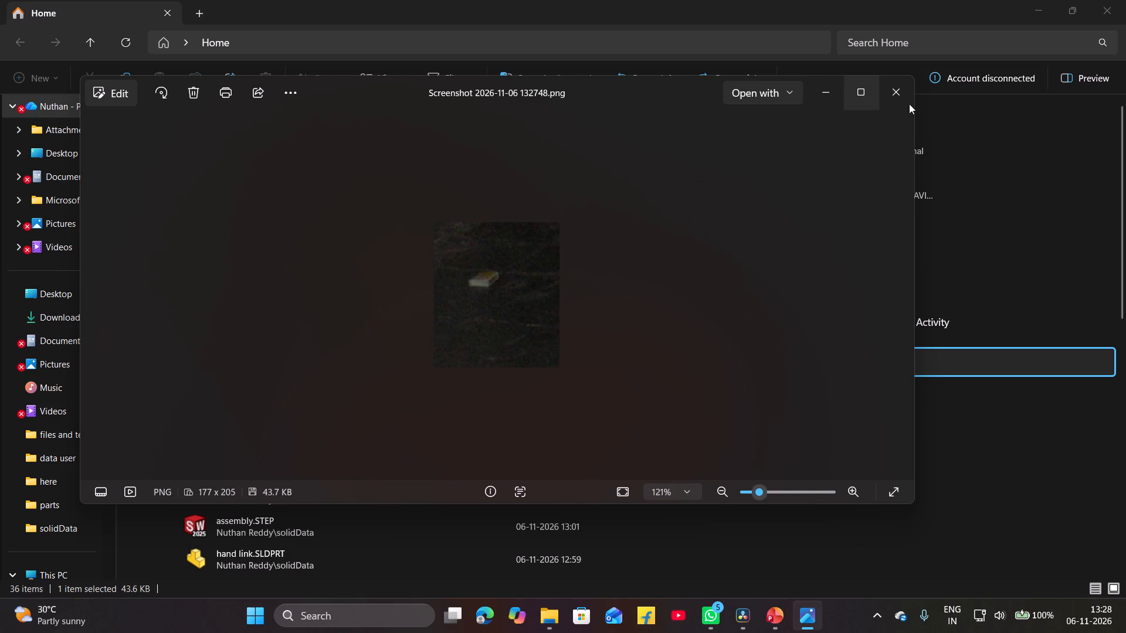
{"action": "left_click", "coordinate": [913, 95]}
{"action": "left_click", "coordinate": [901, 97]}
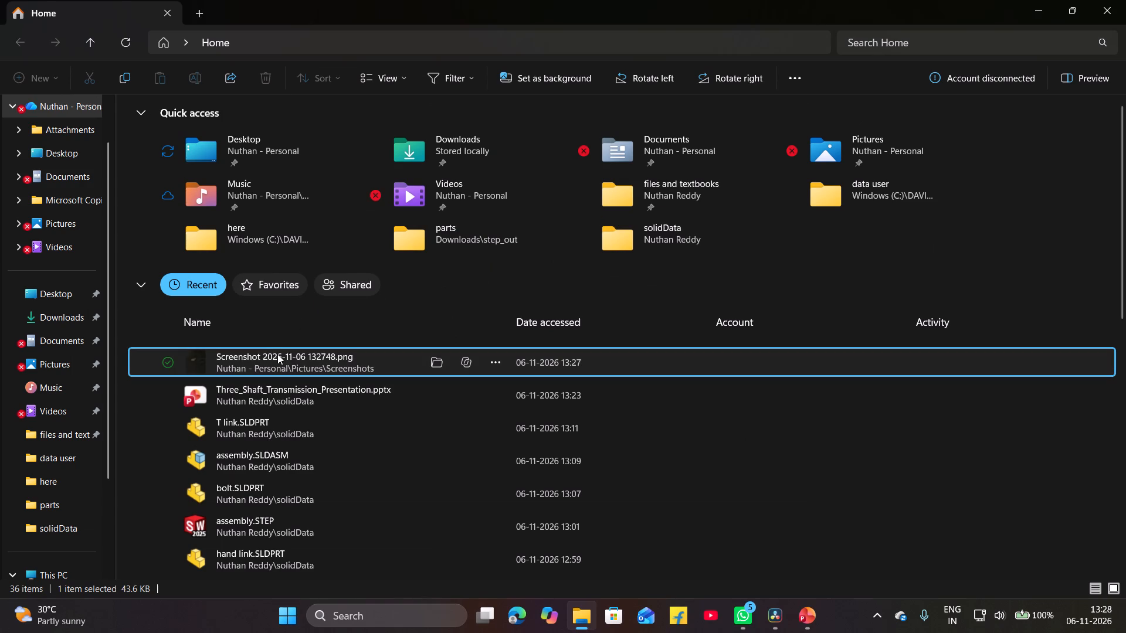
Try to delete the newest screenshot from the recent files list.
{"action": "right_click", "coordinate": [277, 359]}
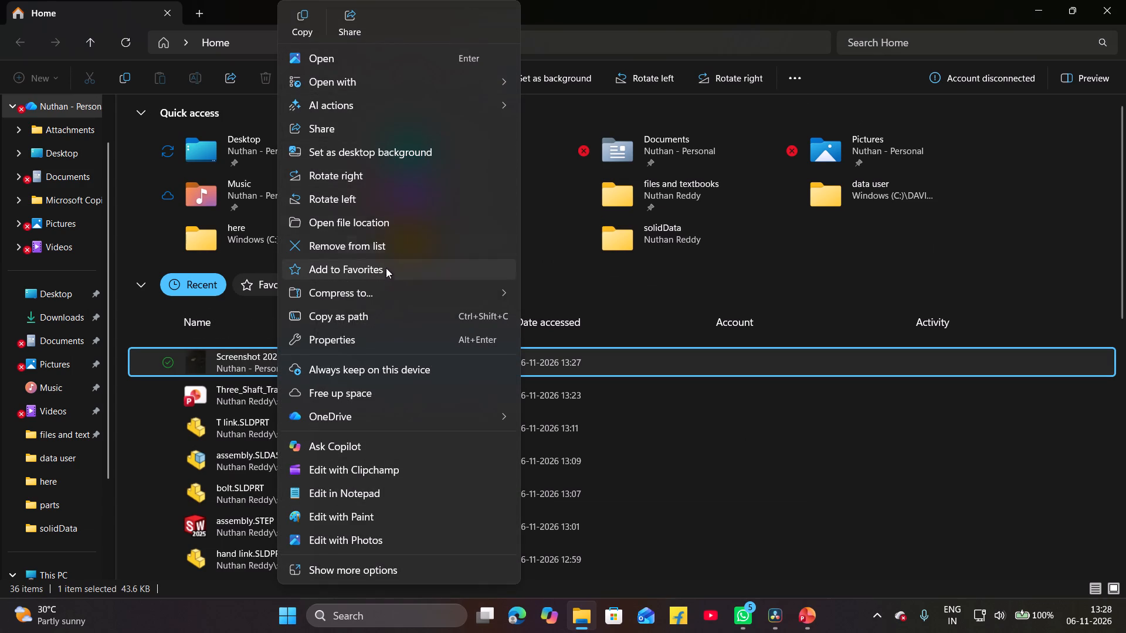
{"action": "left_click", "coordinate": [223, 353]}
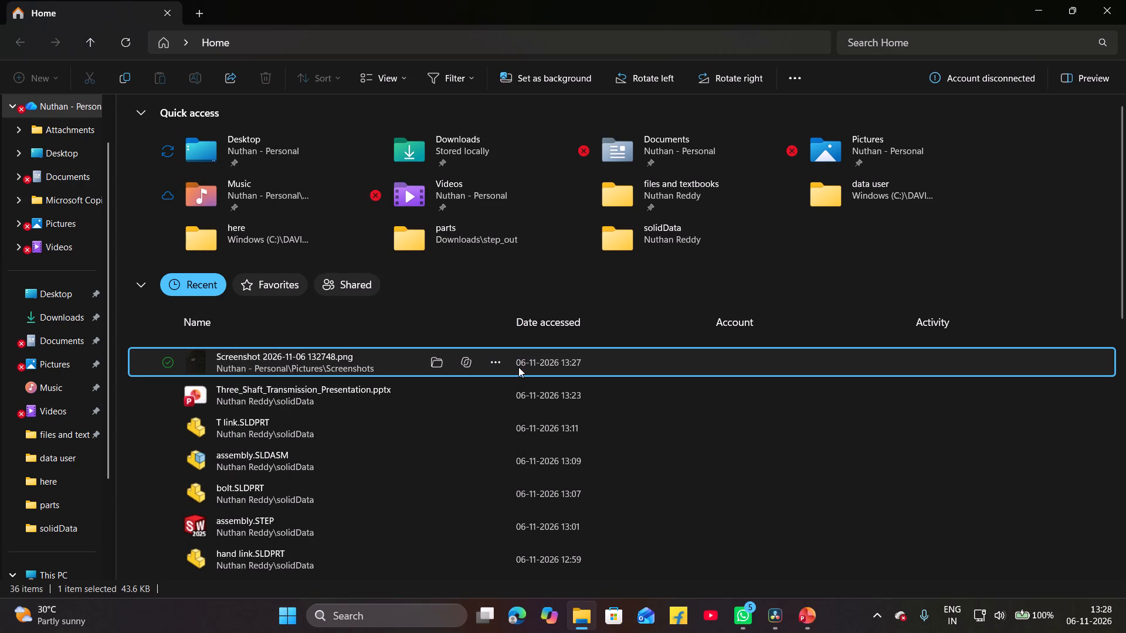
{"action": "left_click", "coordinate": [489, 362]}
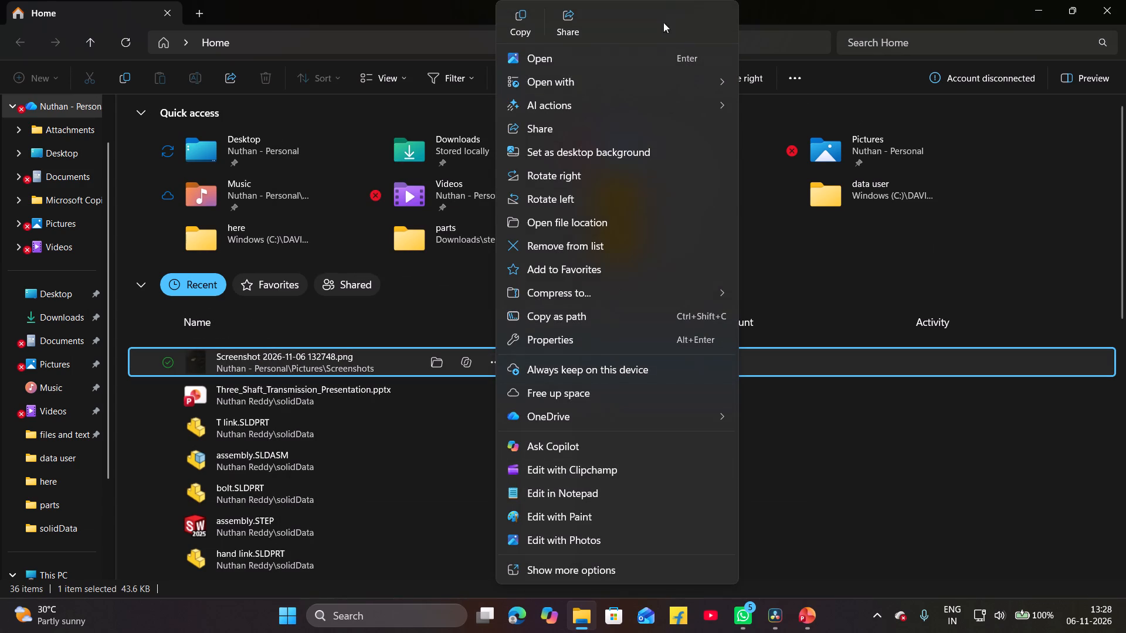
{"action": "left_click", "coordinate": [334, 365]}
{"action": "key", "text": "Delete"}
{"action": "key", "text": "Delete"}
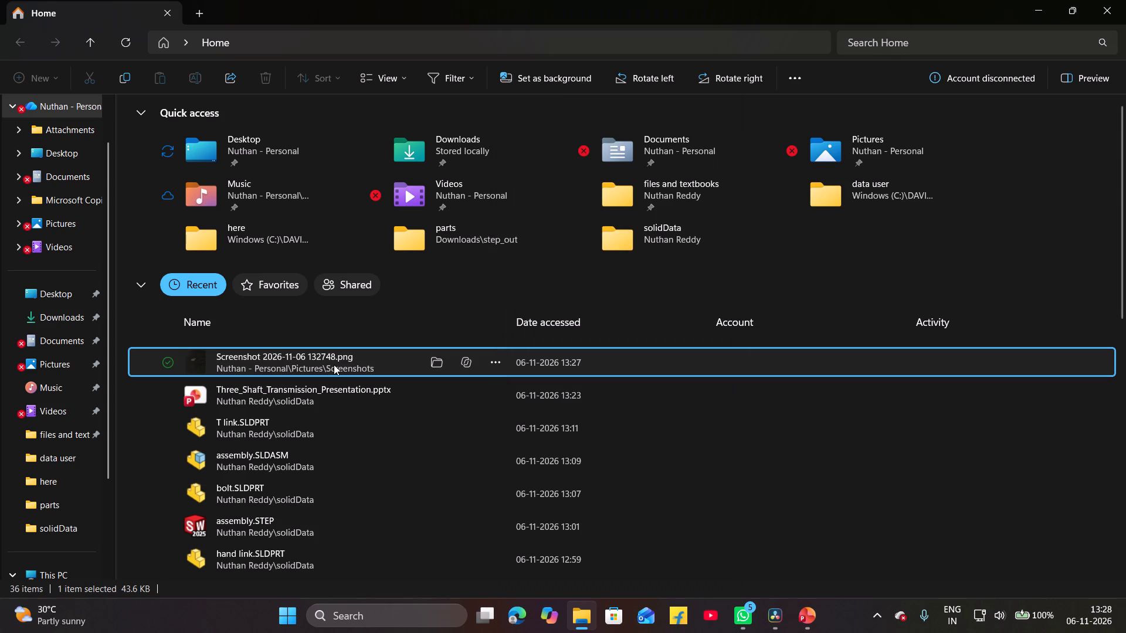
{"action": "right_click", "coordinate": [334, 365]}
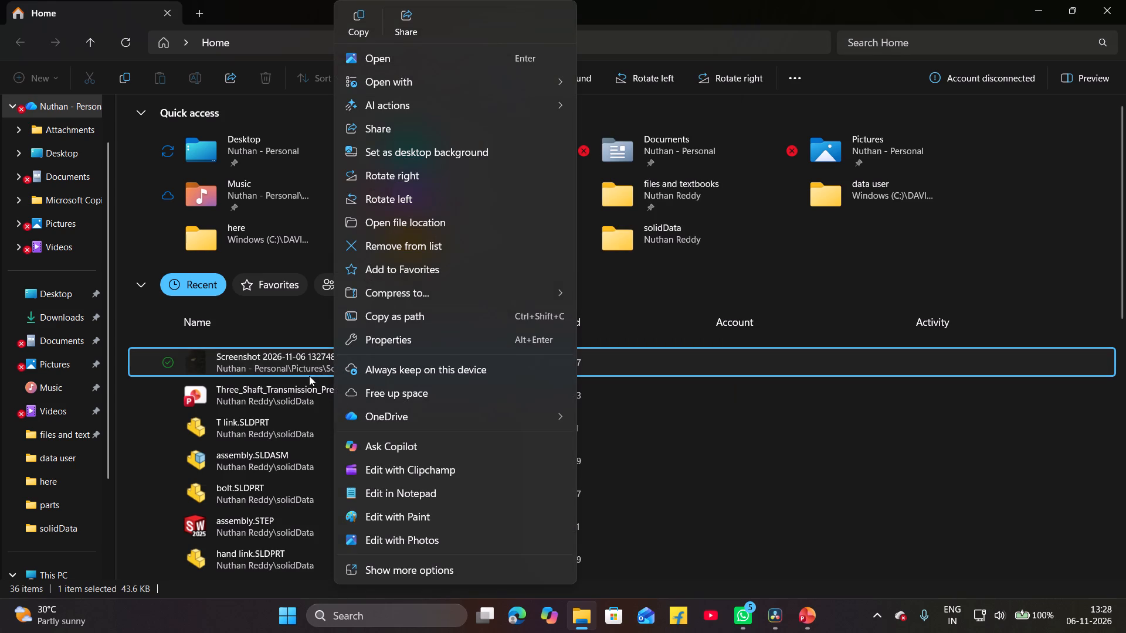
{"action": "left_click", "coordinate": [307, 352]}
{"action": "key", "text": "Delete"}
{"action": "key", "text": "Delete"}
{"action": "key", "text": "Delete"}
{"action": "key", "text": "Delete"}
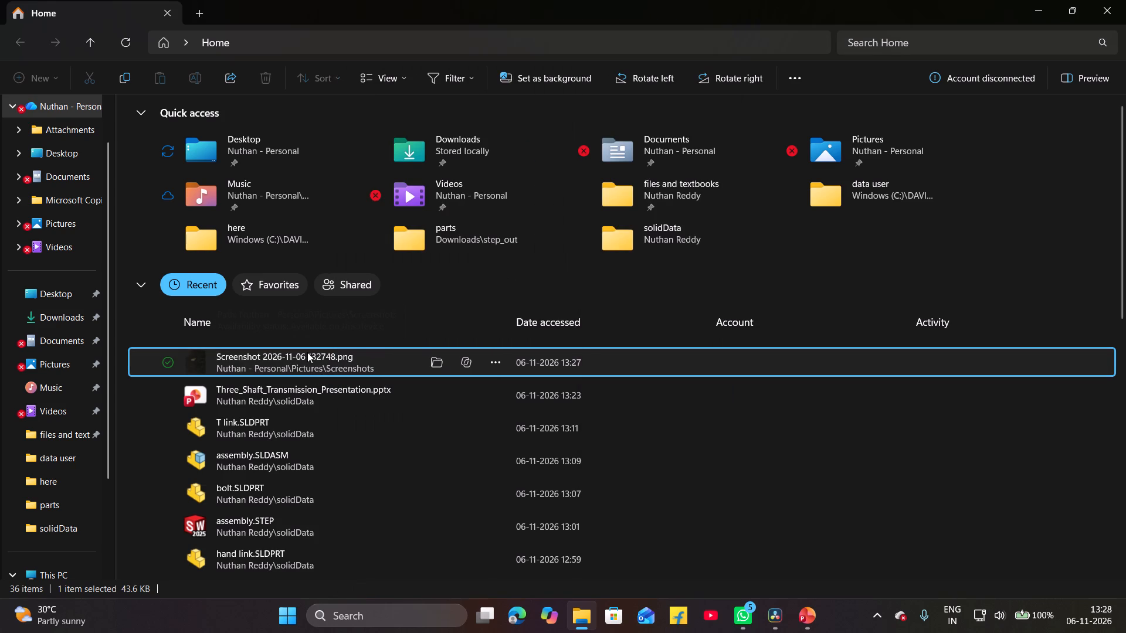
Switch to the Three_Shaft_Transmission_Presentation in PowerPoint, start its slide show from the beginning, and exit it.
{"action": "left_click", "coordinate": [781, 616]}
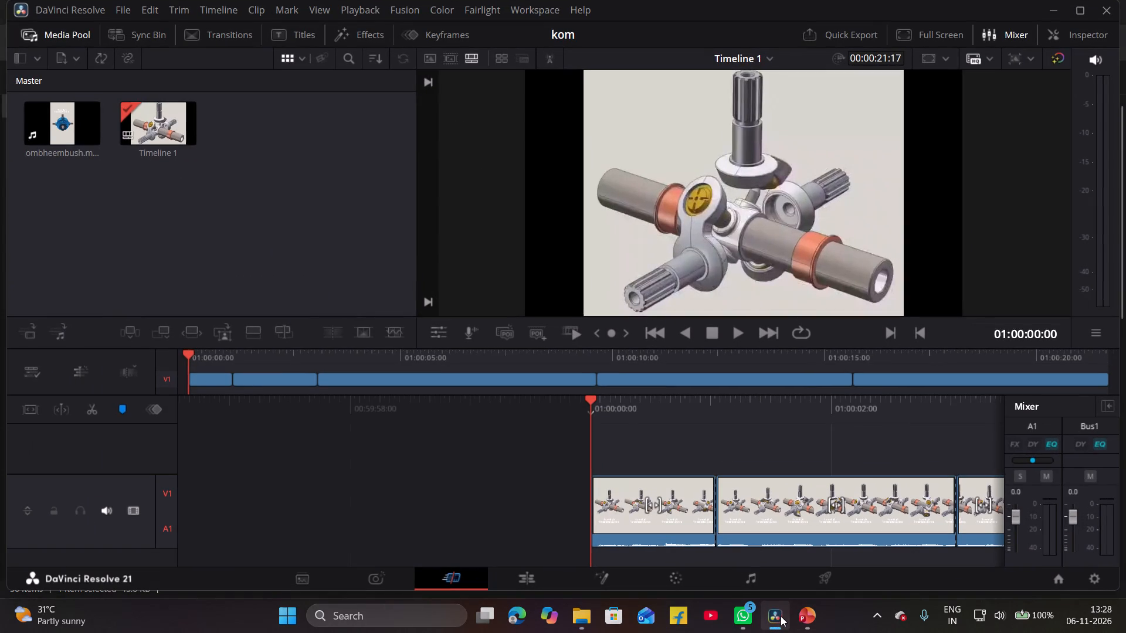
{"action": "left_click", "coordinate": [798, 610]}
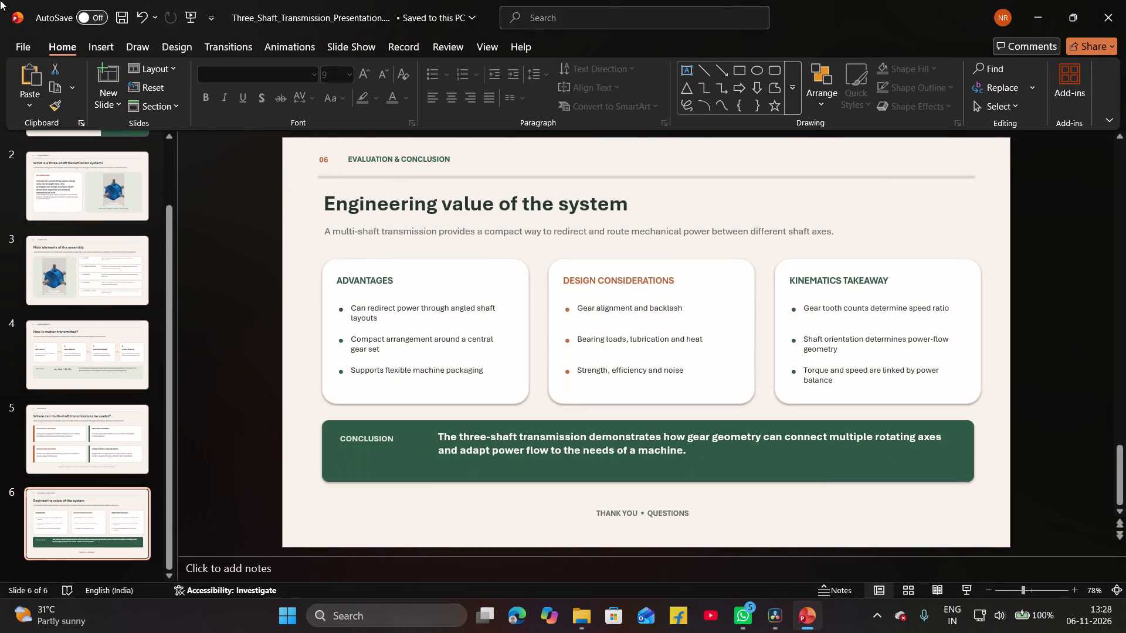
{"action": "left_click", "coordinate": [190, 16]}
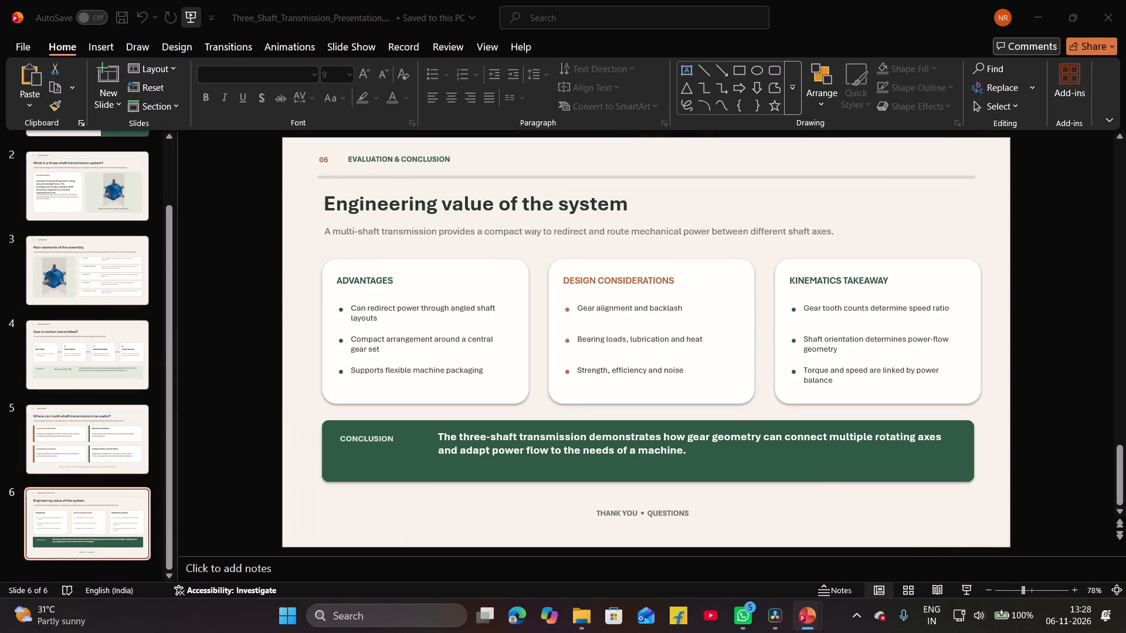
{"action": "key", "text": "Escape"}
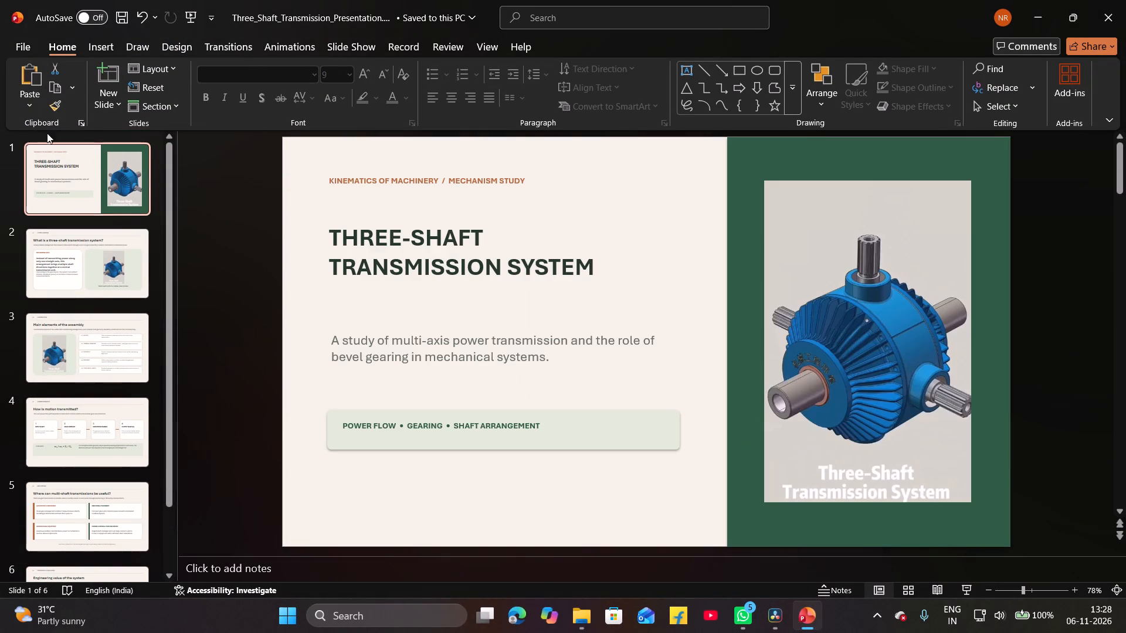
Delete the green background box behind the gear ratio content on slide 4.
{"action": "left_click", "coordinate": [96, 426]}
{"action": "left_click", "coordinate": [497, 428]}
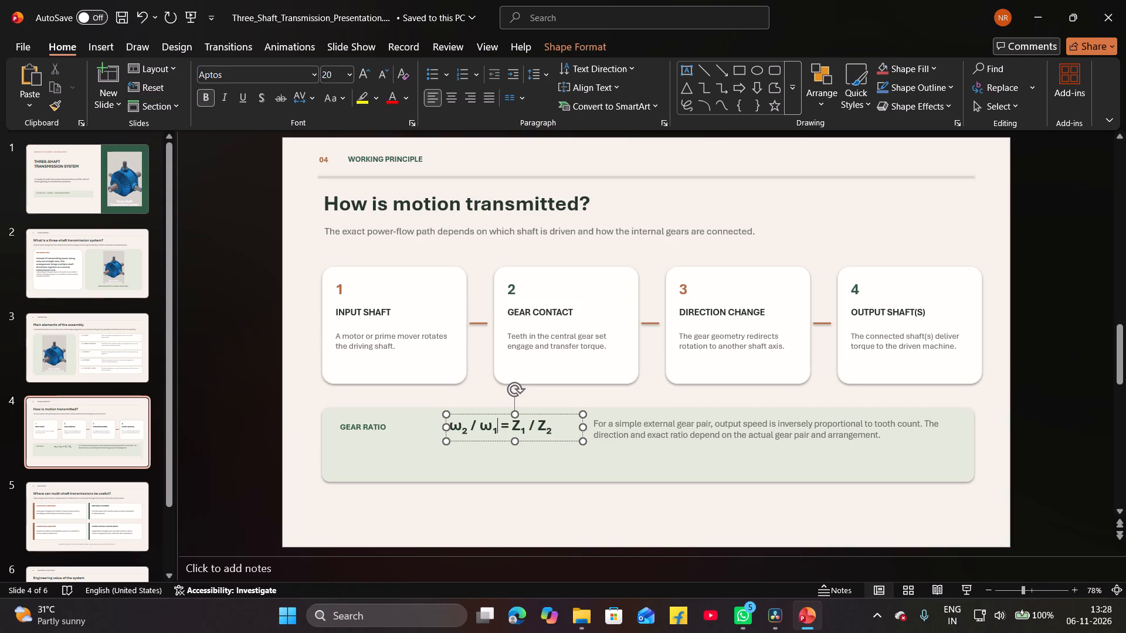
{"action": "left_click", "coordinate": [502, 458]}
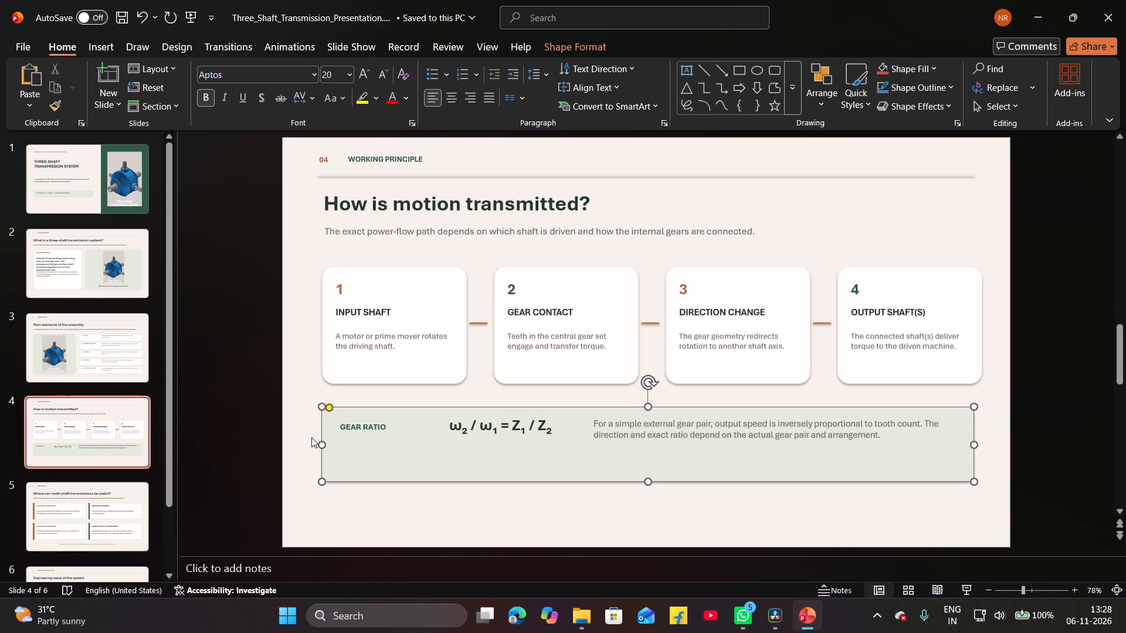
{"action": "key", "text": "Delete"}
Delete the gear ratio formula text box and the GEAR RATIO label from slide 4.
{"action": "left_click", "coordinate": [493, 433]}
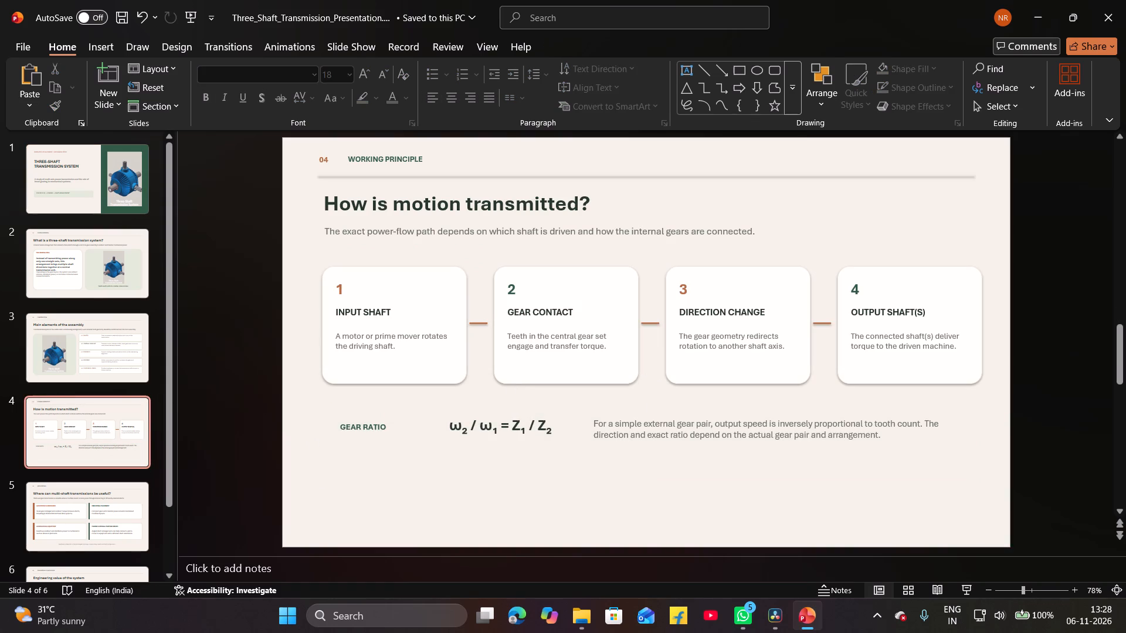
{"action": "key", "text": "Delete"}
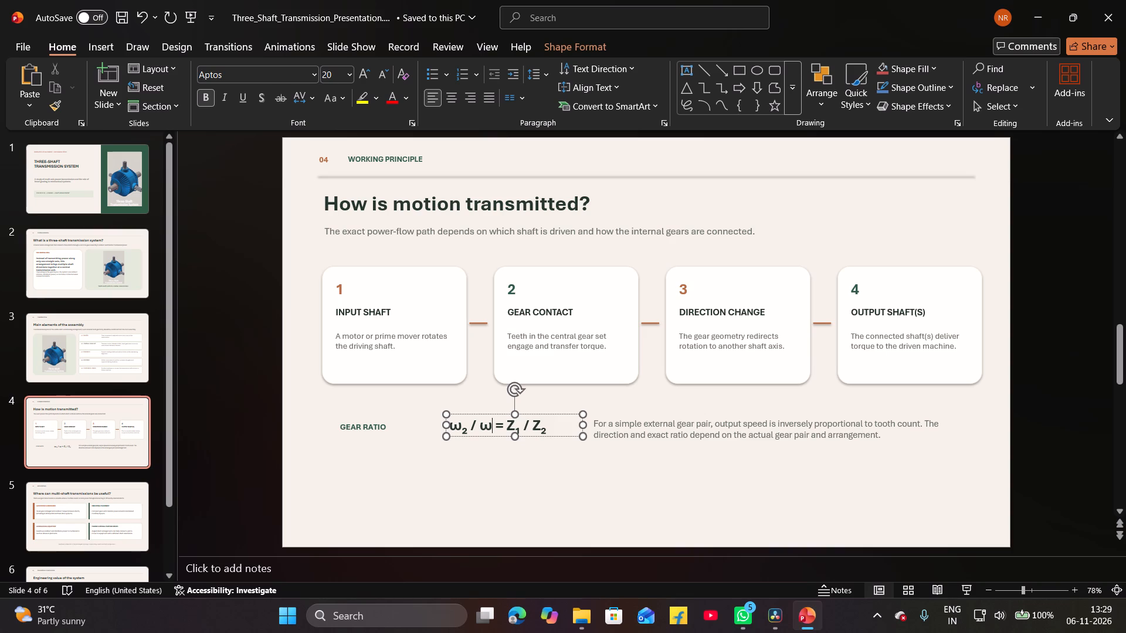
{"action": "left_click", "coordinate": [568, 433]}
{"action": "key", "text": "Delete"}
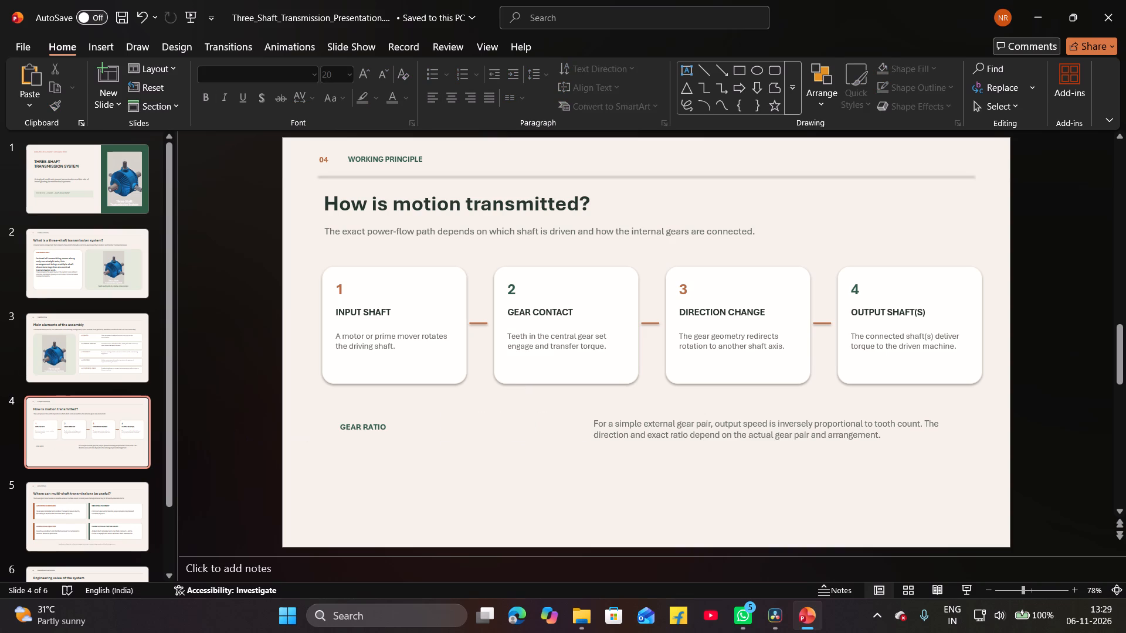
{"action": "left_click", "coordinate": [366, 433]}
{"action": "left_click", "coordinate": [420, 430]}
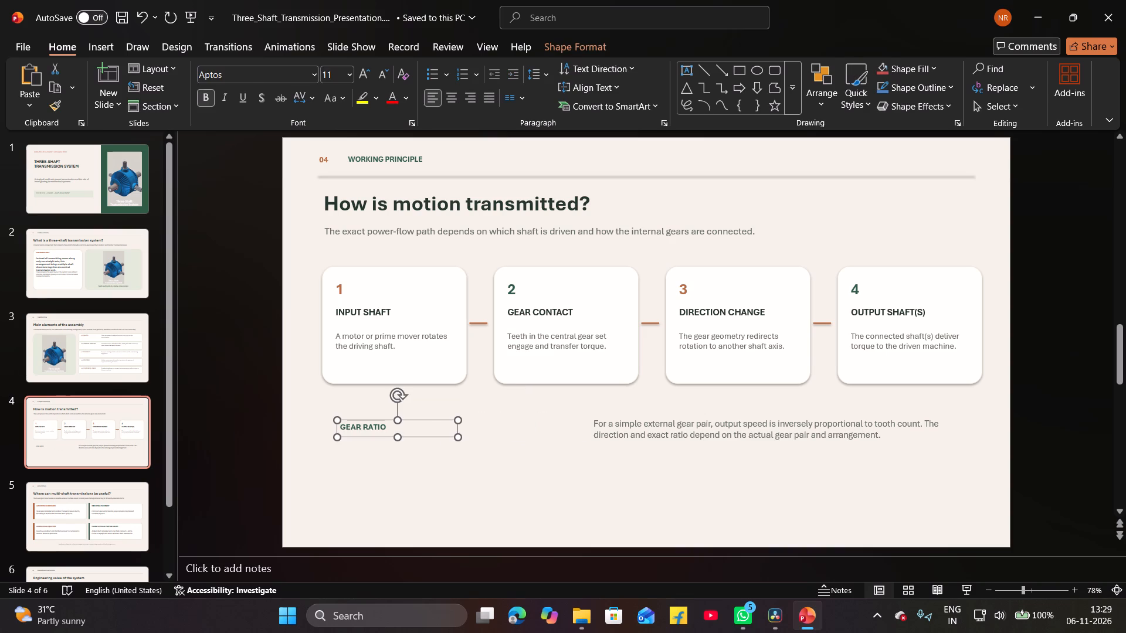
{"action": "key", "text": "Delete"}
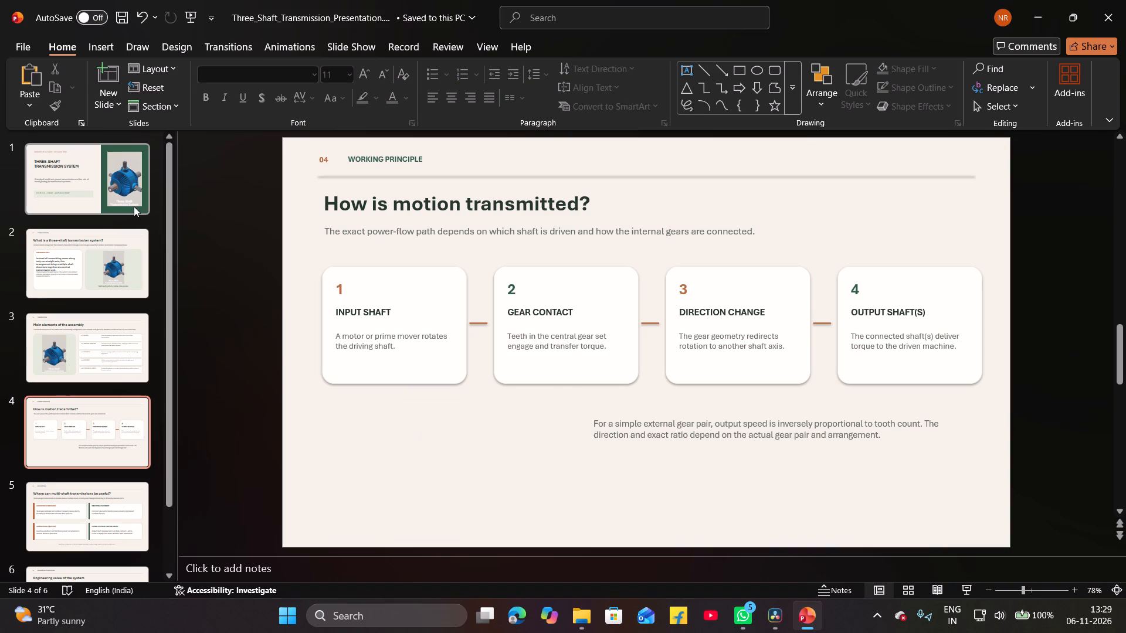
Present the slide show from the title slide.
{"action": "left_click", "coordinate": [134, 206]}
{"action": "left_click", "coordinate": [194, 17]}
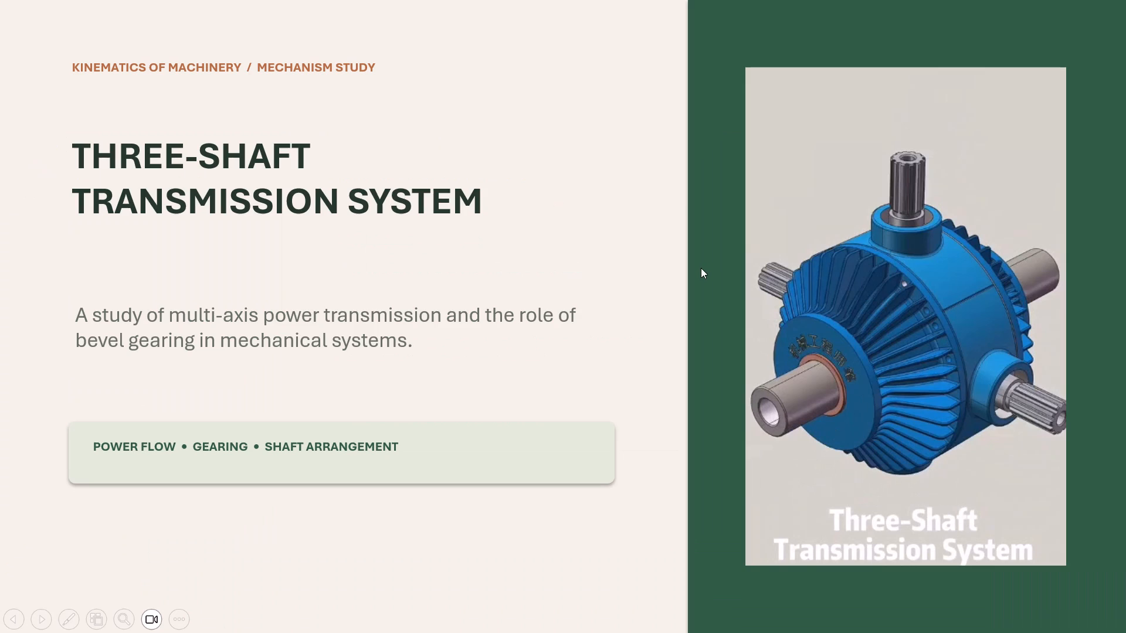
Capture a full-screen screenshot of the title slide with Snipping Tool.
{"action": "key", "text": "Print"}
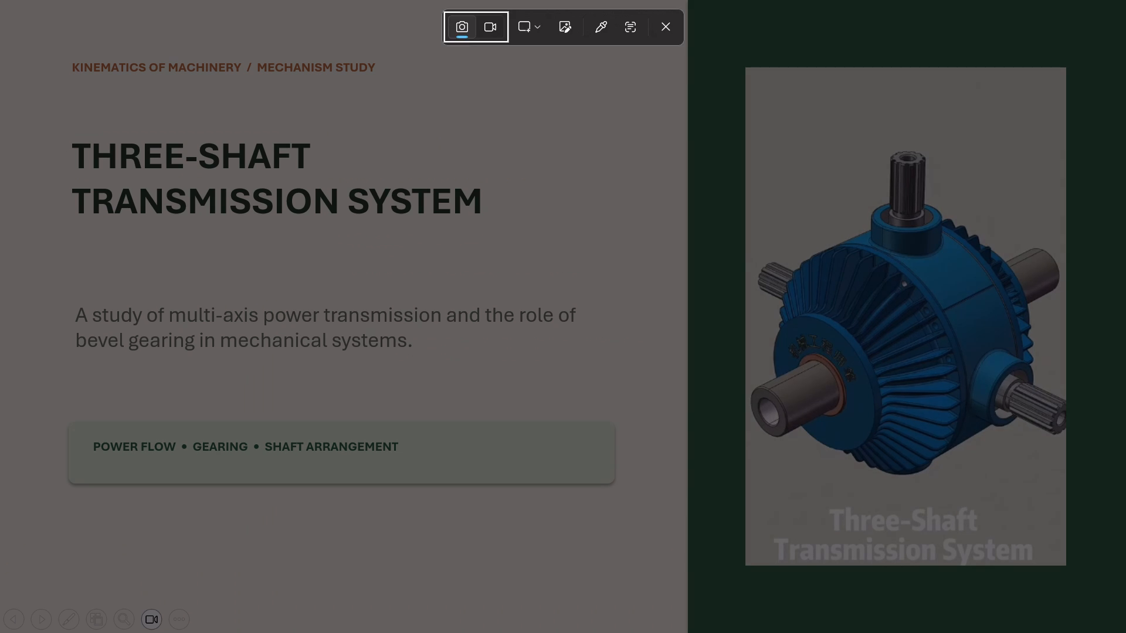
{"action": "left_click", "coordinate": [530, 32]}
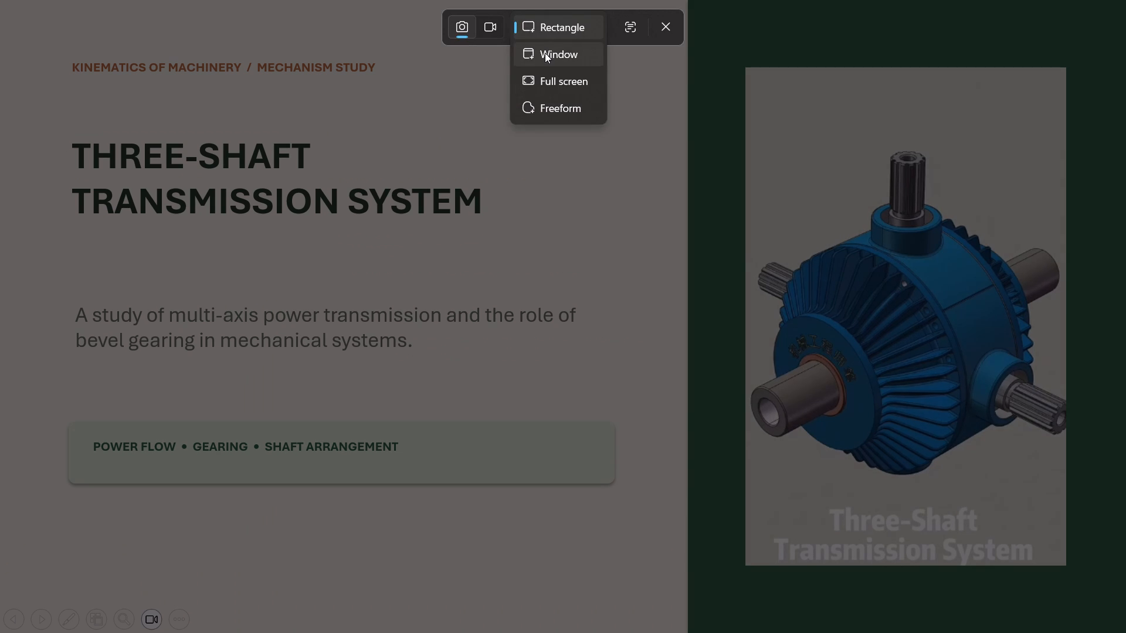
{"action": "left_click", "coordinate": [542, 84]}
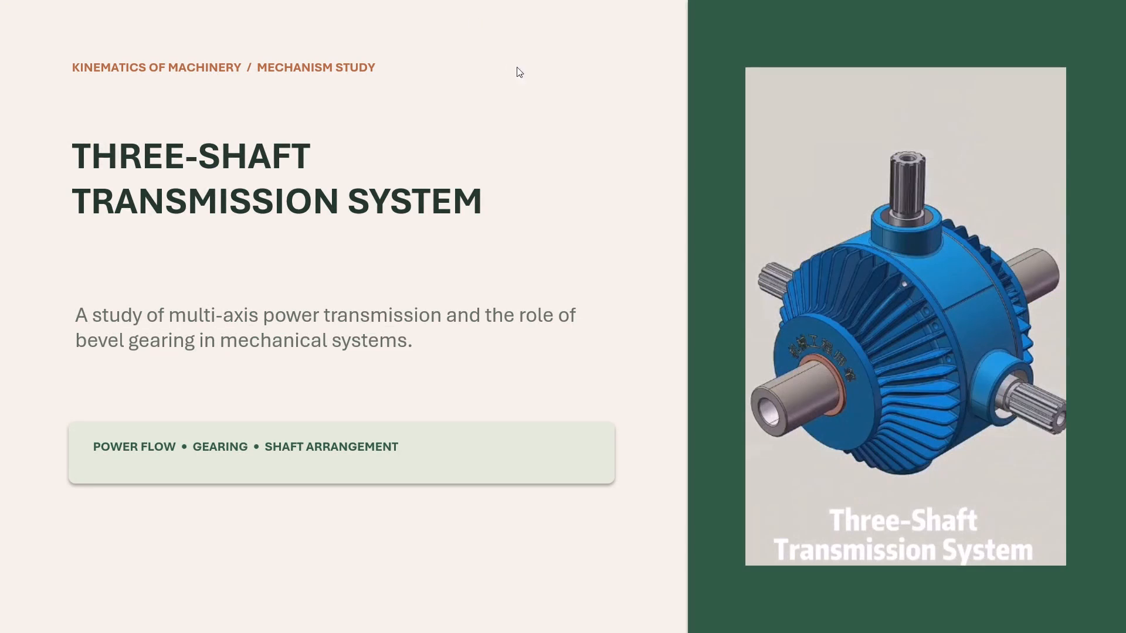
Start a Snipping Tool video recording that covers the entire slide show screen.
{"action": "key", "text": "Print"}
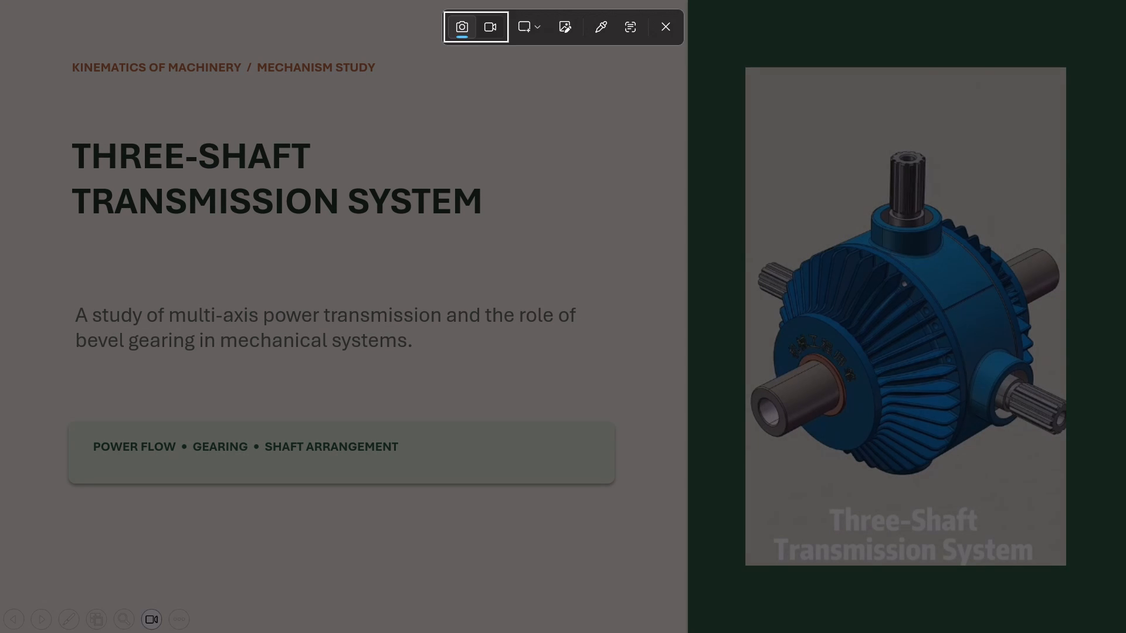
{"action": "left_click", "coordinate": [489, 34]}
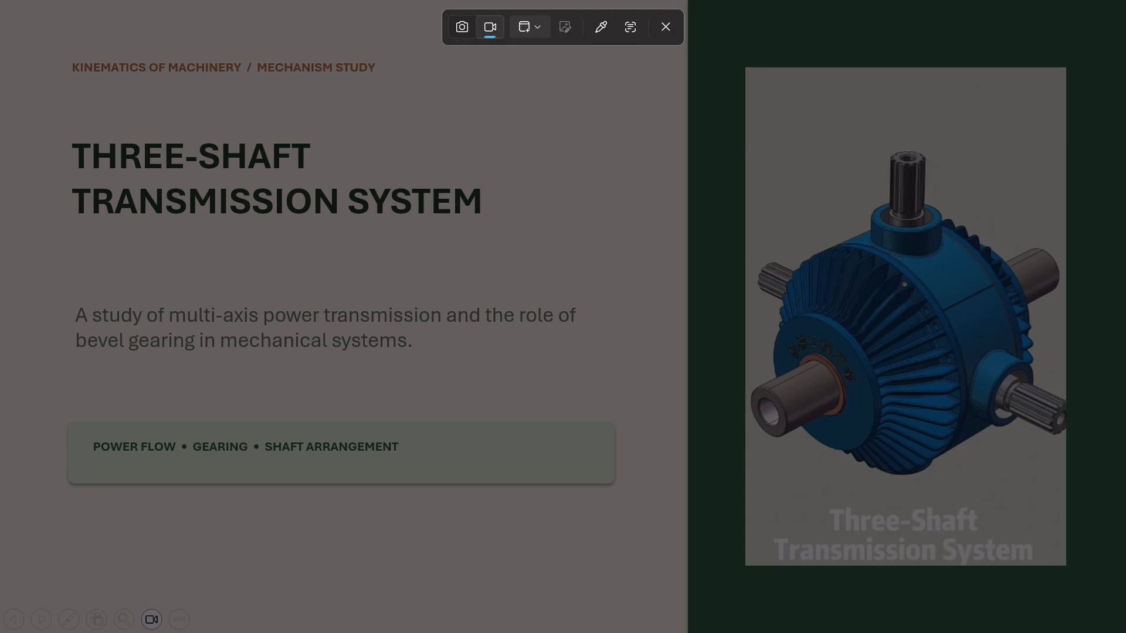
{"action": "left_click", "coordinate": [538, 30]}
{"action": "left_click", "coordinate": [536, 60]}
{"action": "left_click_drag", "start_coordinate": [0, 1], "coordinate": [1125, 632]}
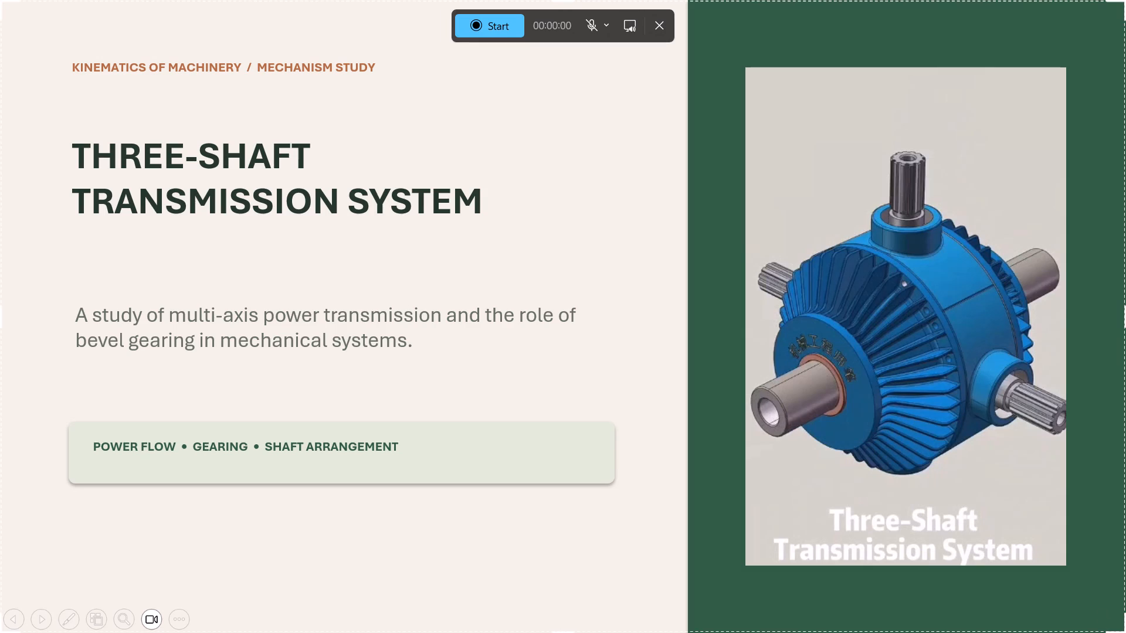
{"action": "left_click", "coordinate": [478, 30]}
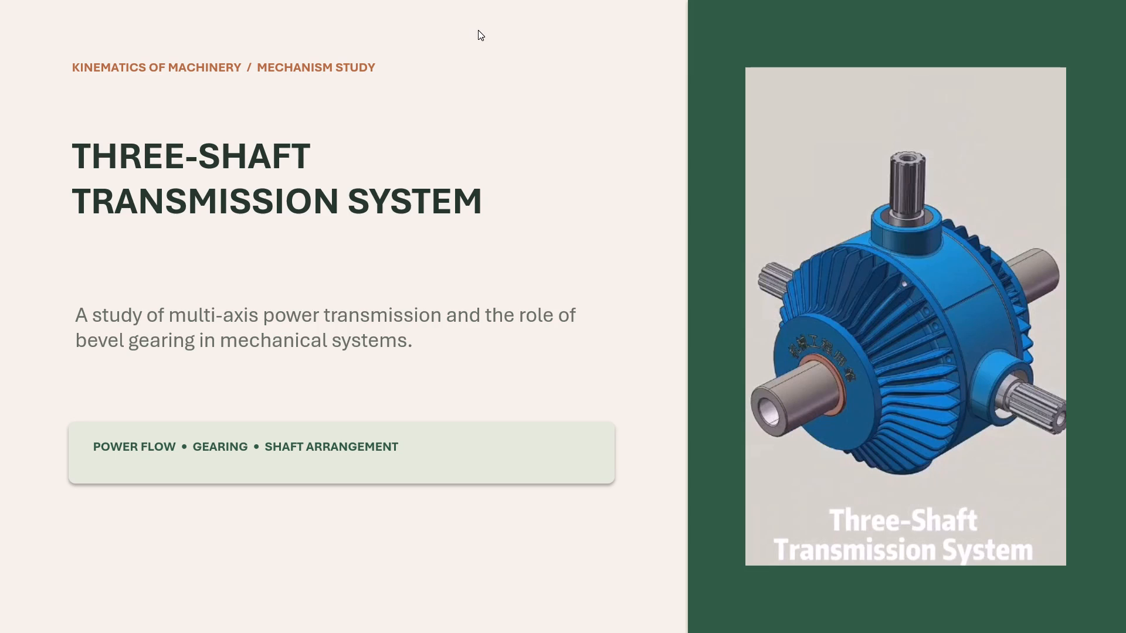
Present the slide show from the title slide through slides 2 to 6, and end it.
{"action": "key", "text": "Right"}
{"action": "key", "text": "Right"}
{"action": "key", "text": "Right"}
{"action": "key", "text": "Right"}
{"action": "key", "text": "Right"}
{"action": "left_click", "coordinate": [866, 431]}
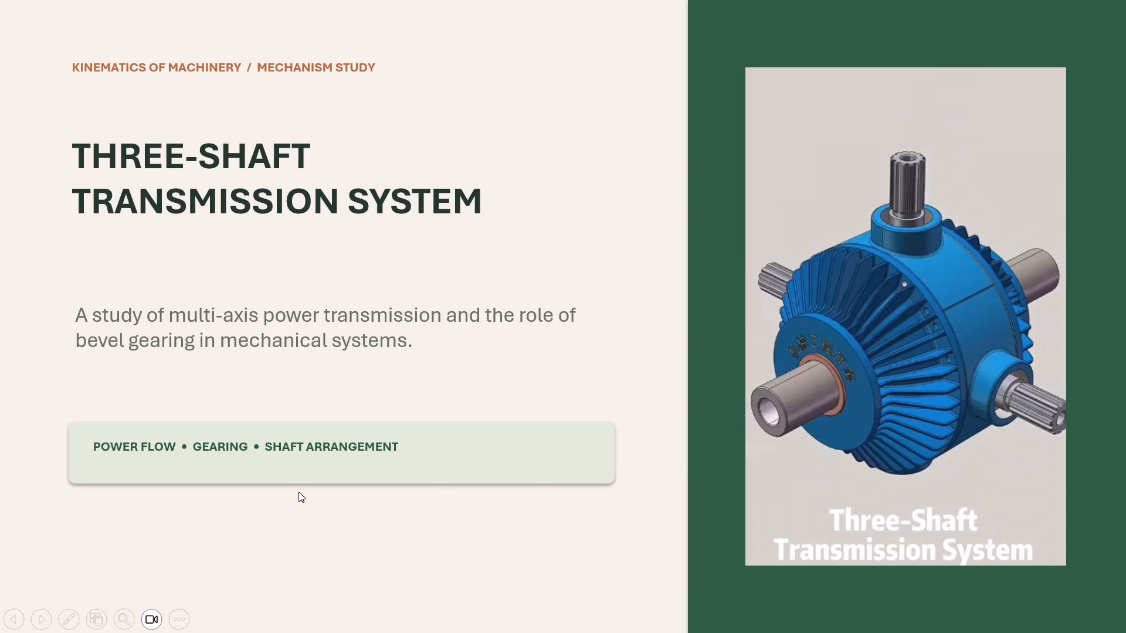
{"action": "key", "text": "Right"}
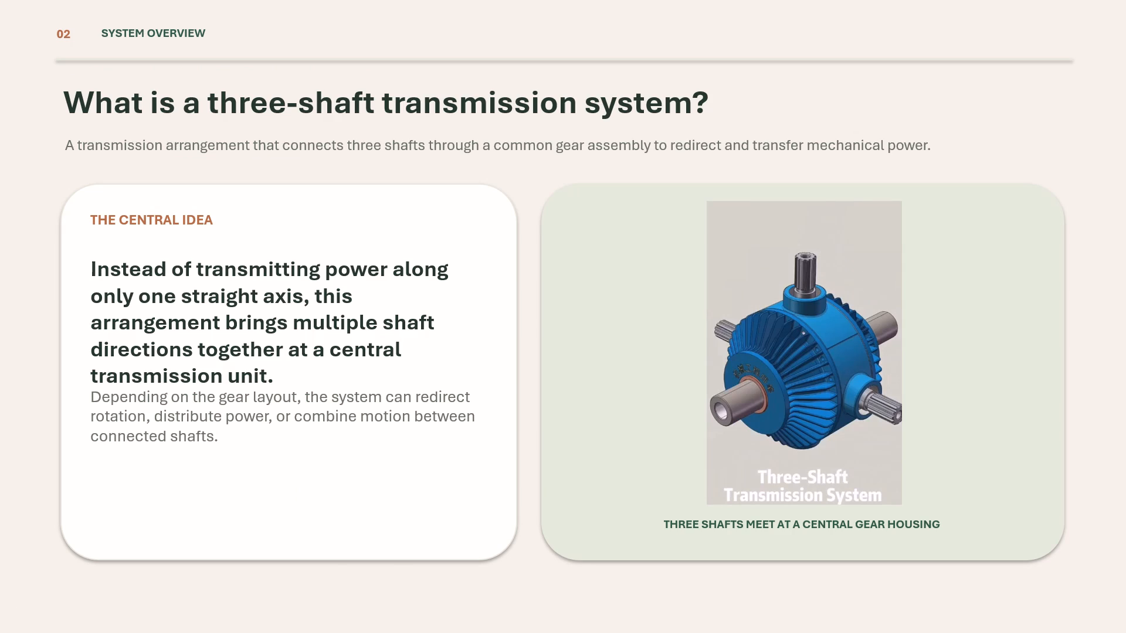
{"action": "key", "text": "Right"}
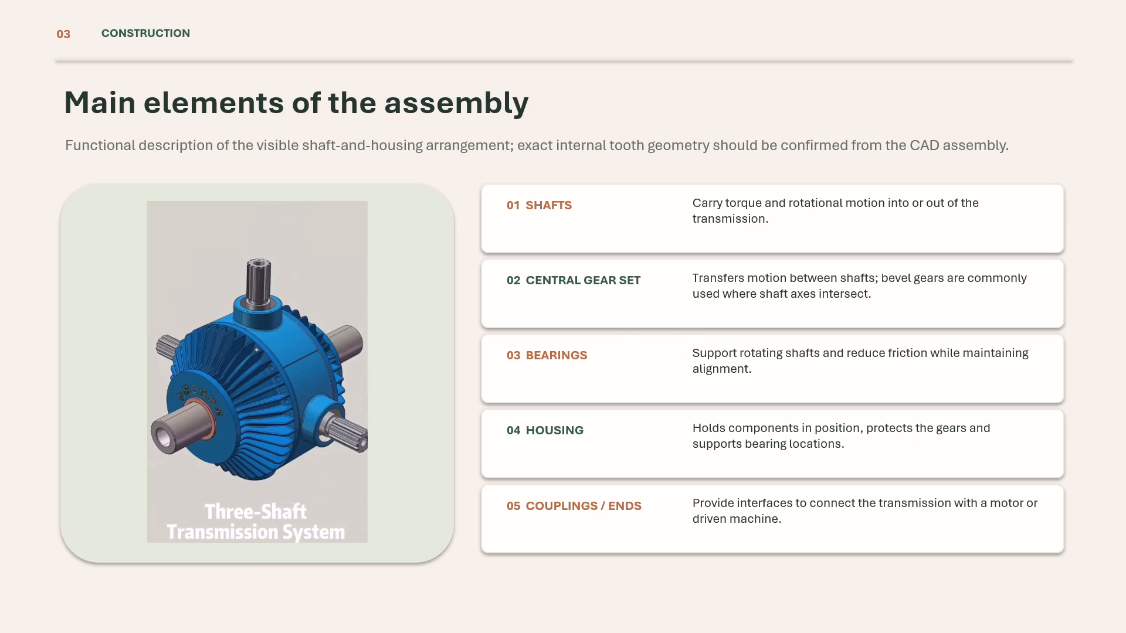
{"action": "key", "text": "Right"}
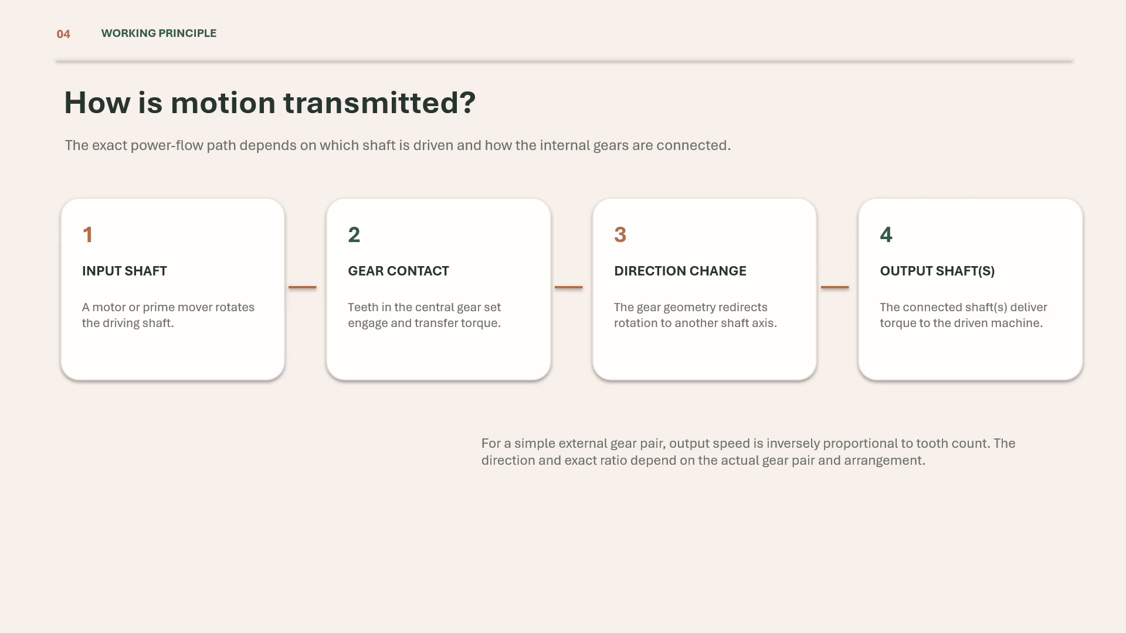
{"action": "key", "text": "Right"}
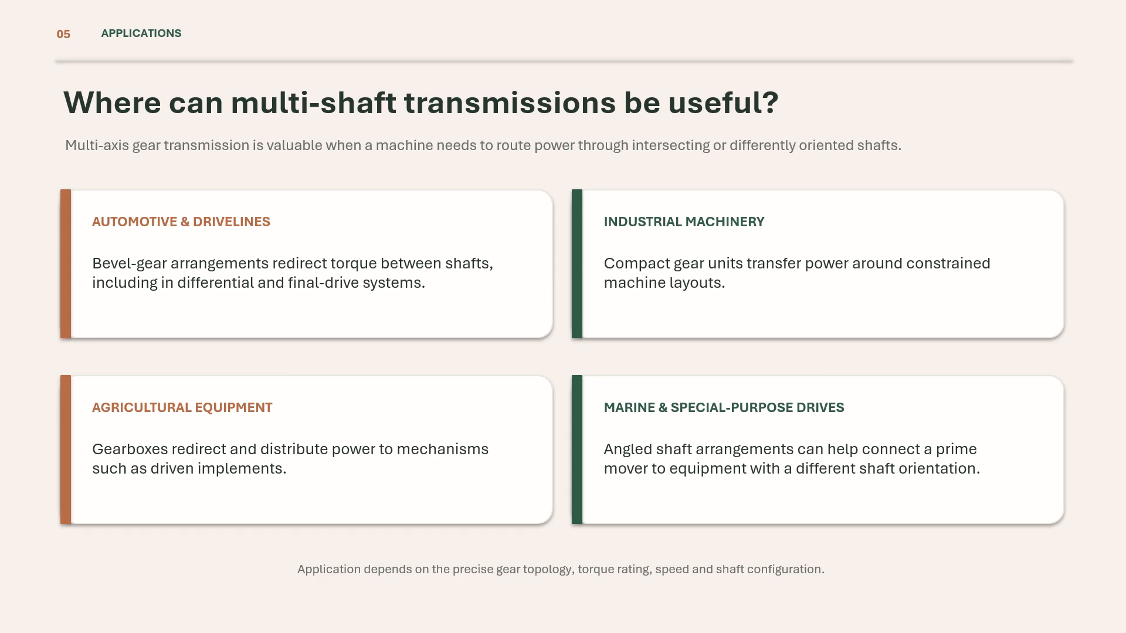
{"action": "key", "text": "Right"}
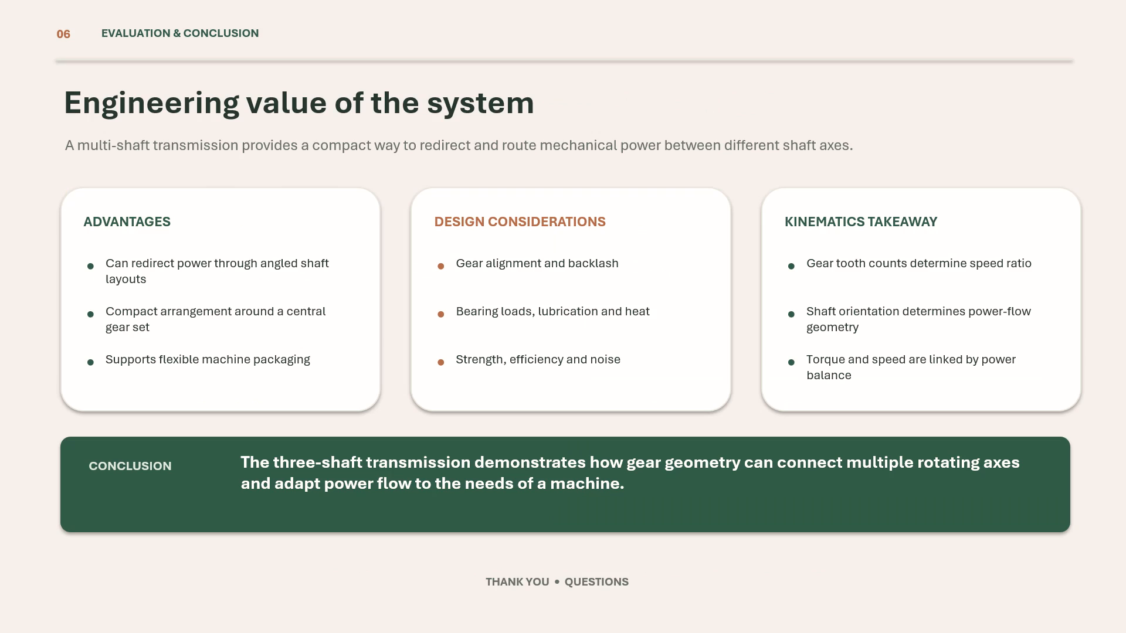
{"action": "key", "text": "Right"}
{"action": "key", "text": "space"}
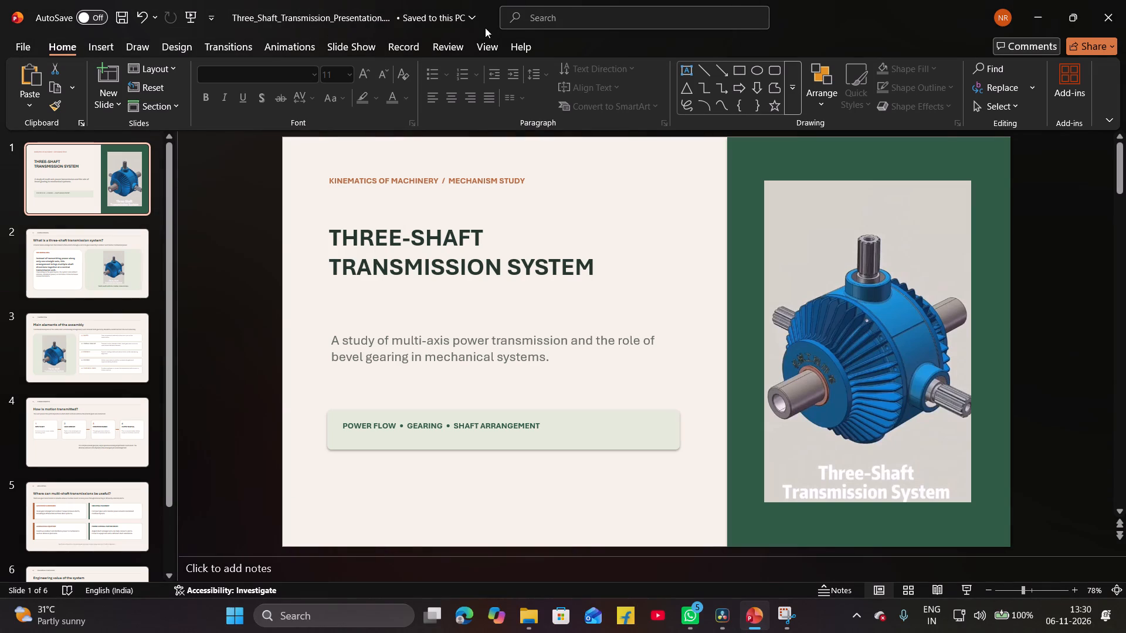
Stop the screen recording, save it as an MP4 in the solidData folder, and close Snipping Tool.
{"action": "left_click", "coordinate": [519, 25]}
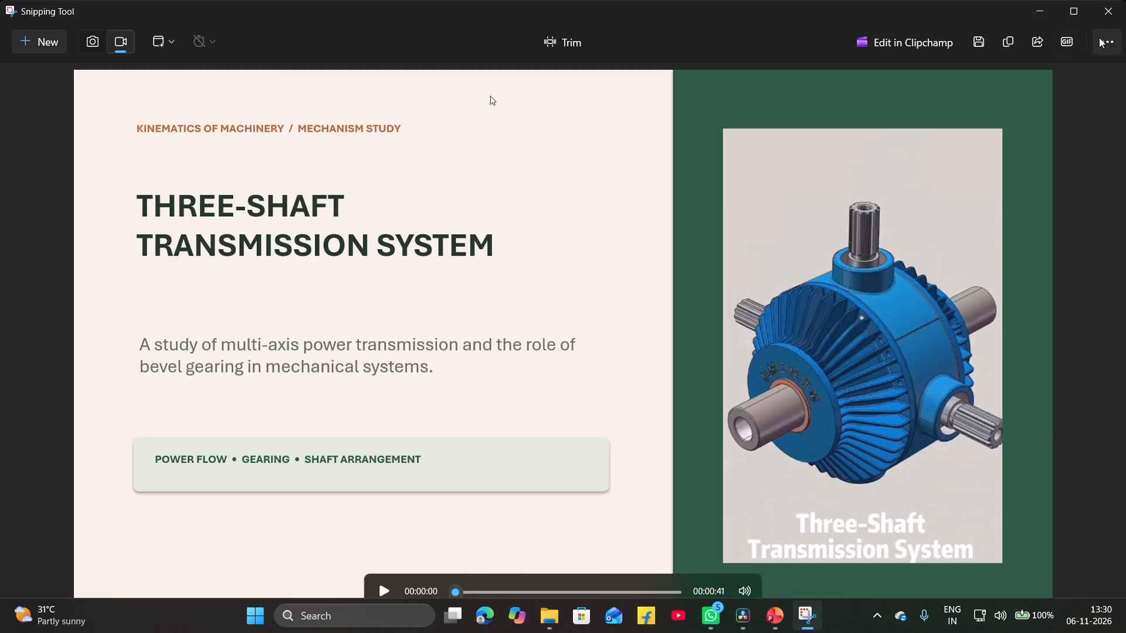
{"action": "left_click", "coordinate": [981, 43]}
{"action": "scroll", "coordinate": [46, 238], "scroll_direction": "down", "scroll_amount": 3}
{"action": "scroll", "coordinate": [94, 195], "scroll_direction": "up", "scroll_amount": 2}
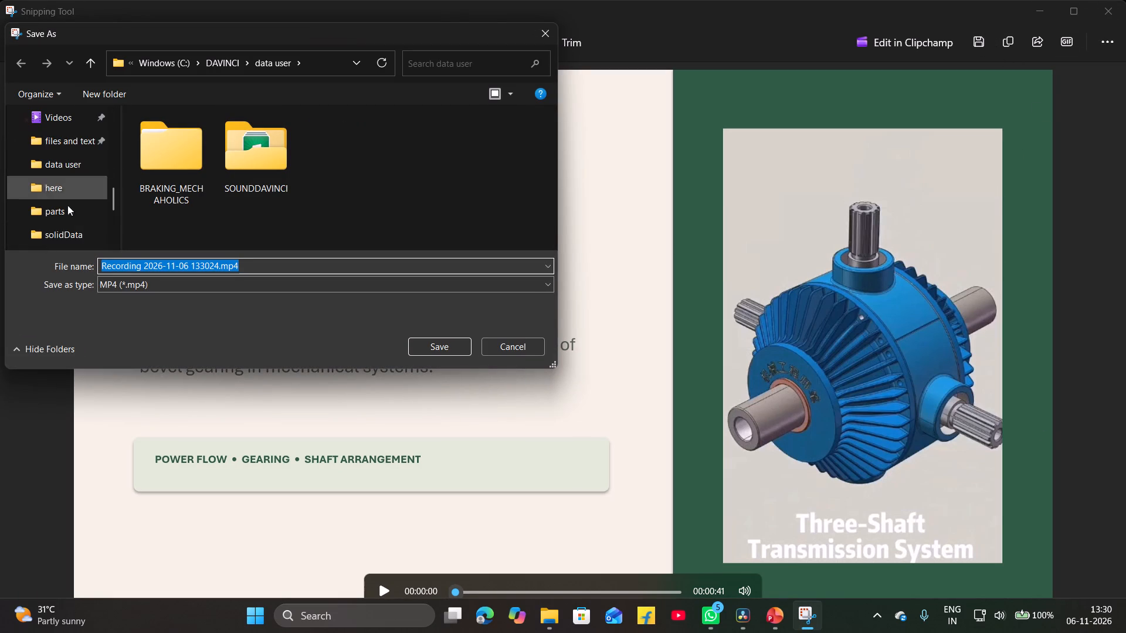
{"action": "left_click", "coordinate": [62, 234]}
{"action": "left_click", "coordinate": [442, 348]}
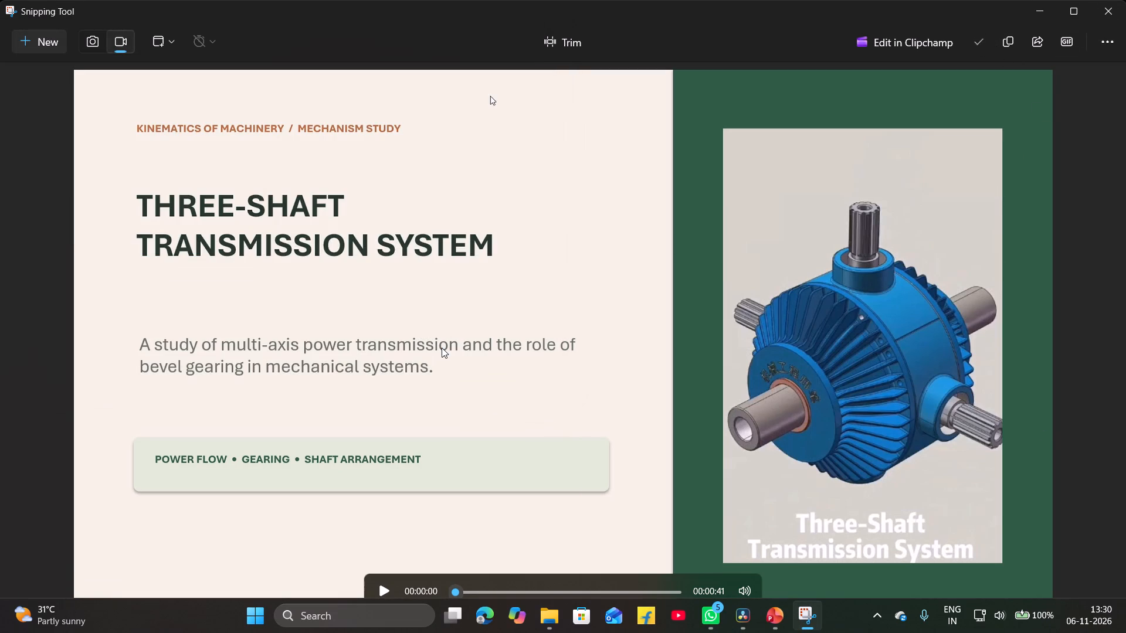
{"action": "left_click", "coordinate": [1102, 12]}
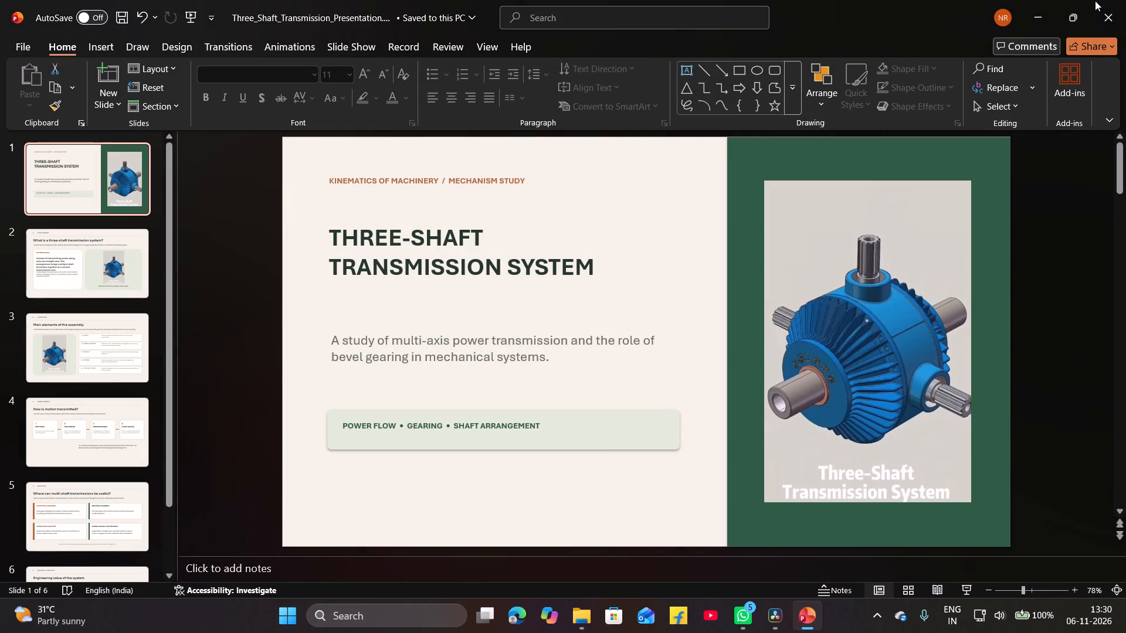
Close the presentation and switch to the kom project in DaVinci Resolve.
{"action": "left_click", "coordinate": [1093, 7]}
{"action": "left_click", "coordinate": [605, 414]}
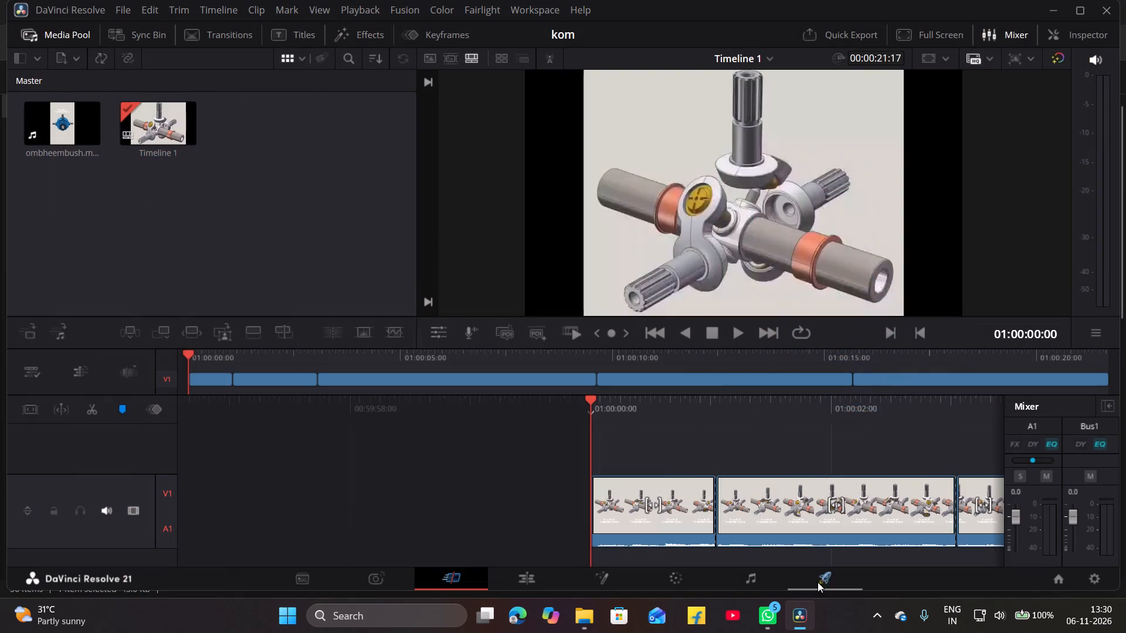
{"action": "left_click", "coordinate": [804, 611]}
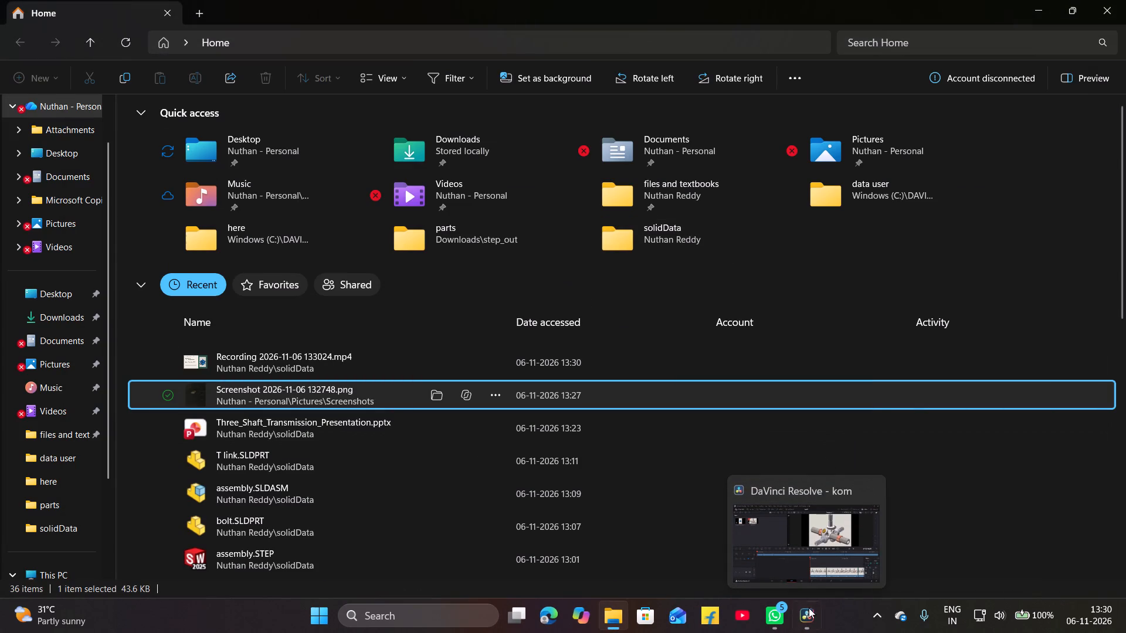
{"action": "left_click", "coordinate": [808, 616]}
Import Recording 2026-11-06 133024.mp4 from the solidData folder into the media pool.
{"action": "right_click", "coordinate": [186, 222]}
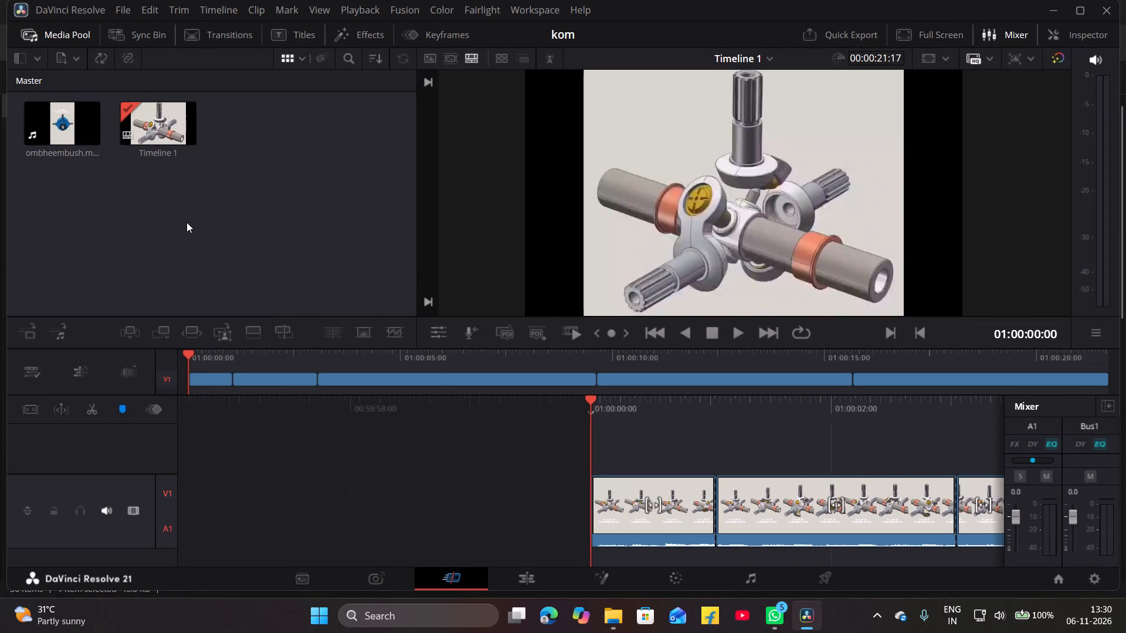
{"action": "left_click", "coordinate": [221, 307]}
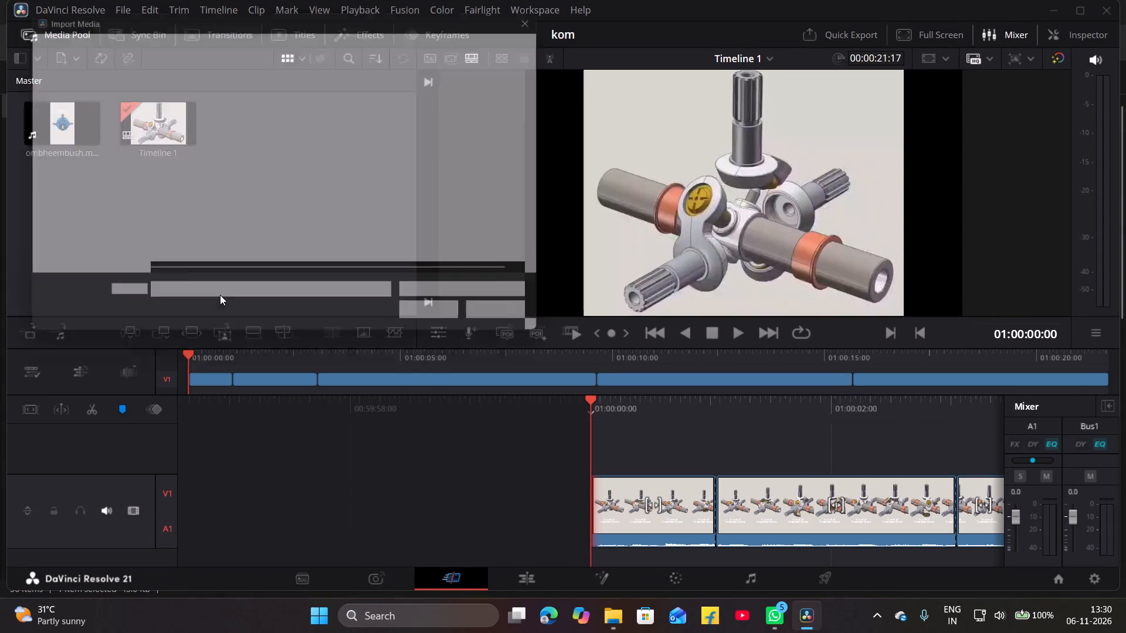
{"action": "scroll", "coordinate": [67, 258], "scroll_direction": "down", "scroll_amount": 3}
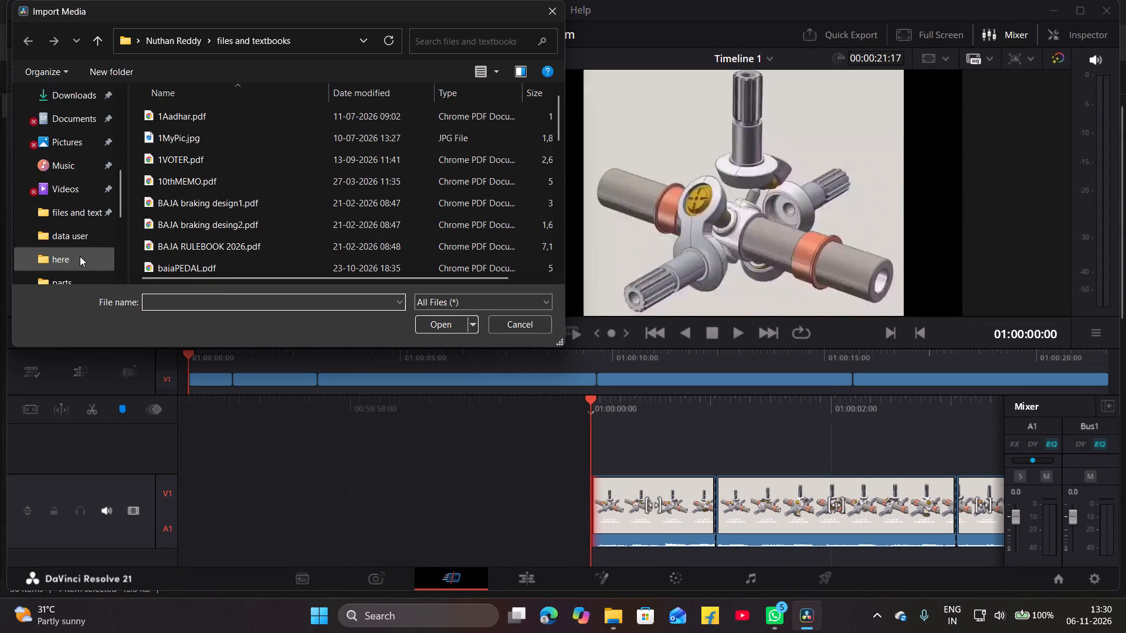
{"action": "scroll", "coordinate": [80, 256], "scroll_direction": "down", "scroll_amount": 2}
{"action": "left_click", "coordinate": [87, 161]}
{"action": "scroll", "coordinate": [299, 118], "scroll_direction": "down", "scroll_amount": 3}
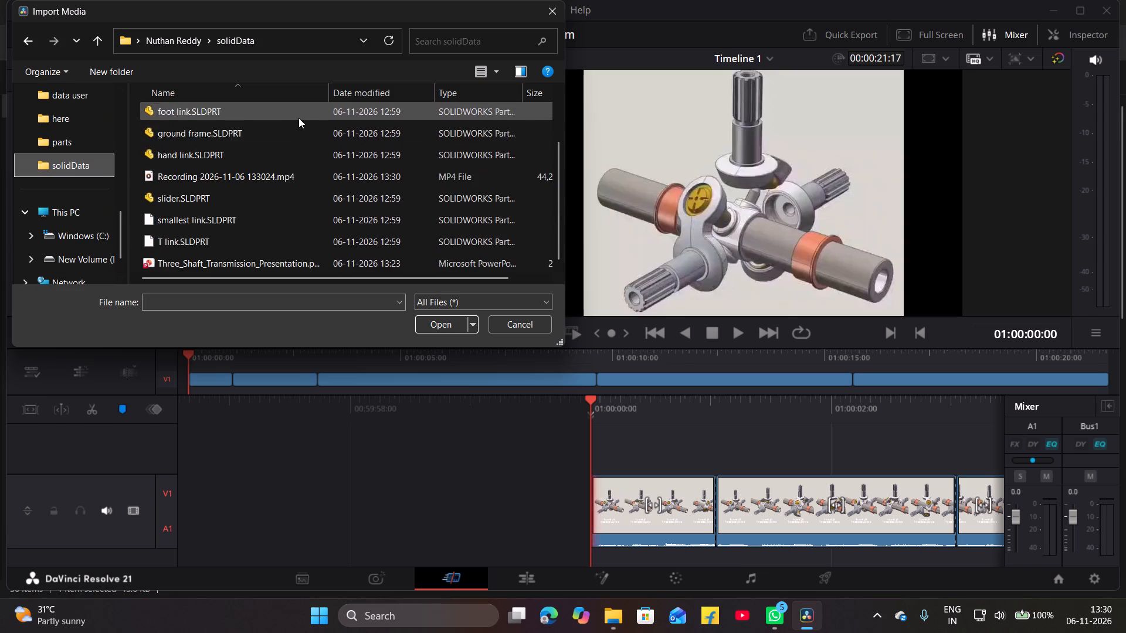
{"action": "left_click", "coordinate": [255, 171]}
{"action": "left_click", "coordinate": [441, 326]}
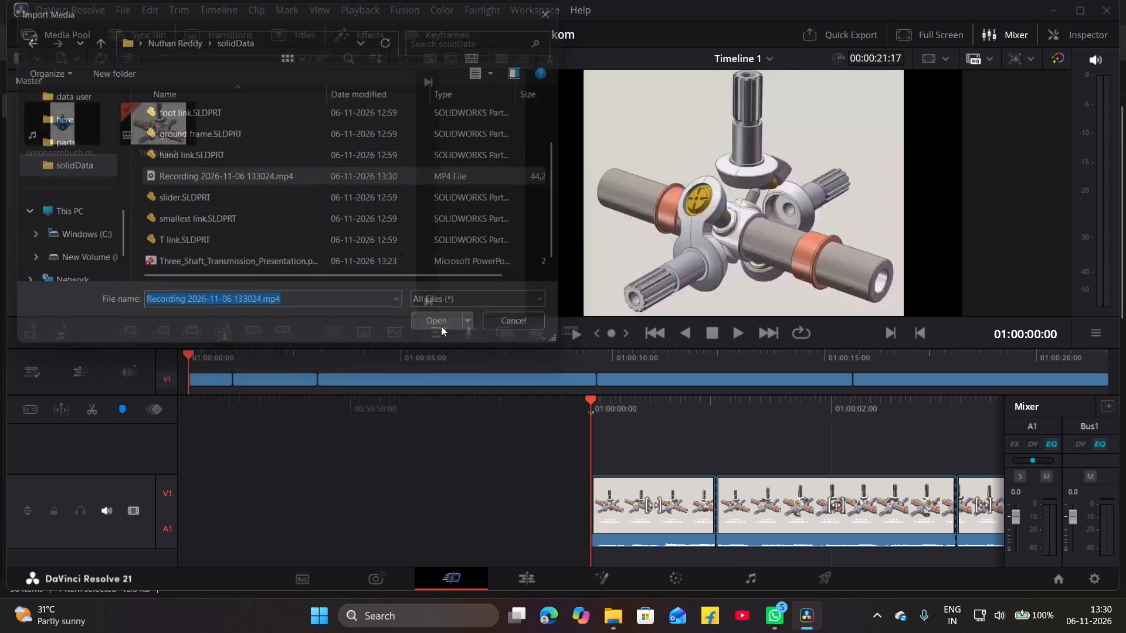
Place the recording on a second video track above the existing clips, starting at about 1.6 seconds.
{"action": "left_click_drag", "start_coordinate": [63, 126], "coordinate": [810, 455]}
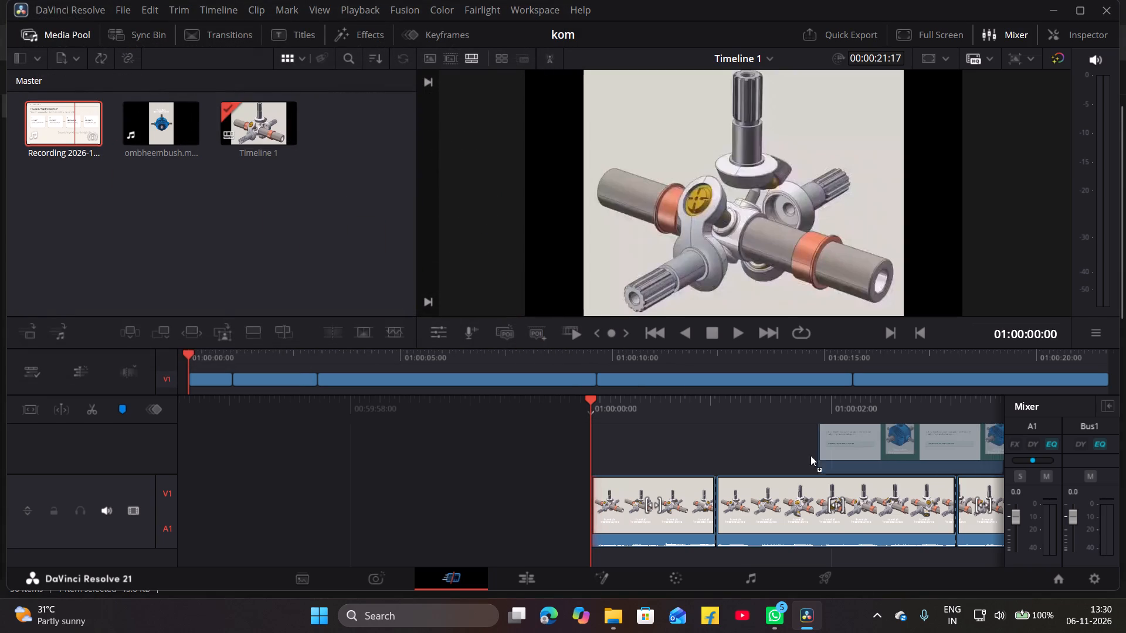
{"action": "left_click_drag", "start_coordinate": [810, 455], "coordinate": [784, 449]}
{"action": "scroll", "coordinate": [786, 420], "scroll_direction": "up", "scroll_amount": 5}
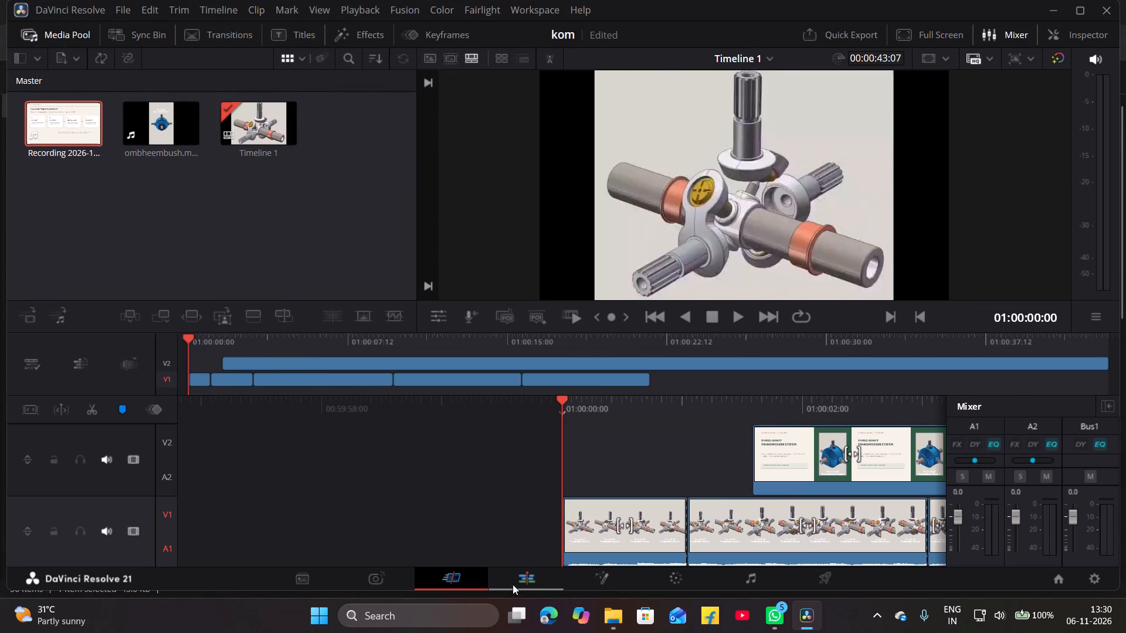
On the Edit page, move the recording's video clip about 25 seconds later onto Video 1, after the last ombheembush.mp4 clip.
{"action": "left_click", "coordinate": [519, 572]}
{"action": "left_click_drag", "start_coordinate": [493, 444], "coordinate": [967, 447]}
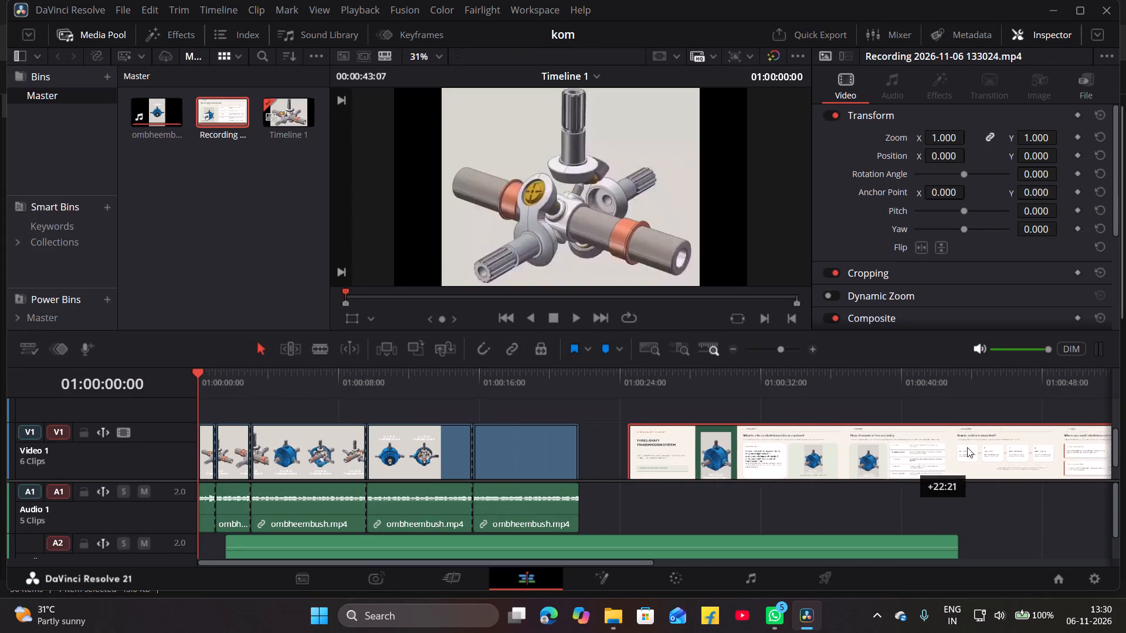
{"action": "left_click_drag", "start_coordinate": [967, 447], "coordinate": [934, 450]}
{"action": "scroll", "coordinate": [818, 465], "scroll_direction": "down", "scroll_amount": 3}
{"action": "scroll", "coordinate": [818, 465], "scroll_direction": "up", "scroll_amount": 3}
{"action": "scroll", "coordinate": [815, 466], "scroll_direction": "down", "scroll_amount": 4}
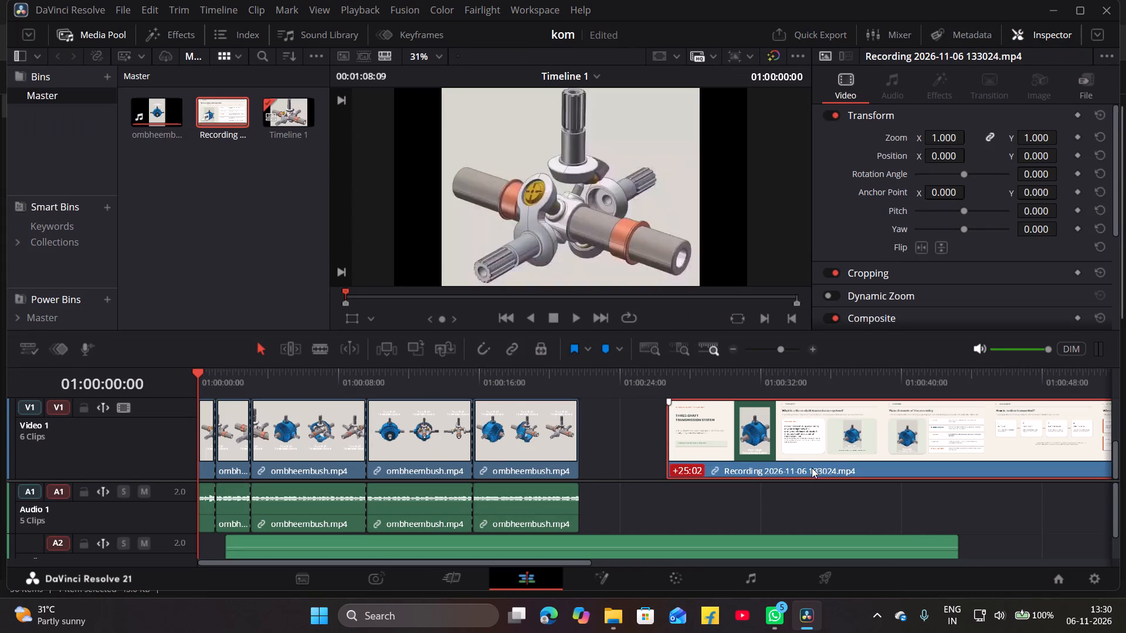
Delete the recording's audio clip from the Audio 2 track.
{"action": "left_click", "coordinate": [627, 543]}
{"action": "scroll", "coordinate": [628, 523], "scroll_direction": "down", "scroll_amount": 3}
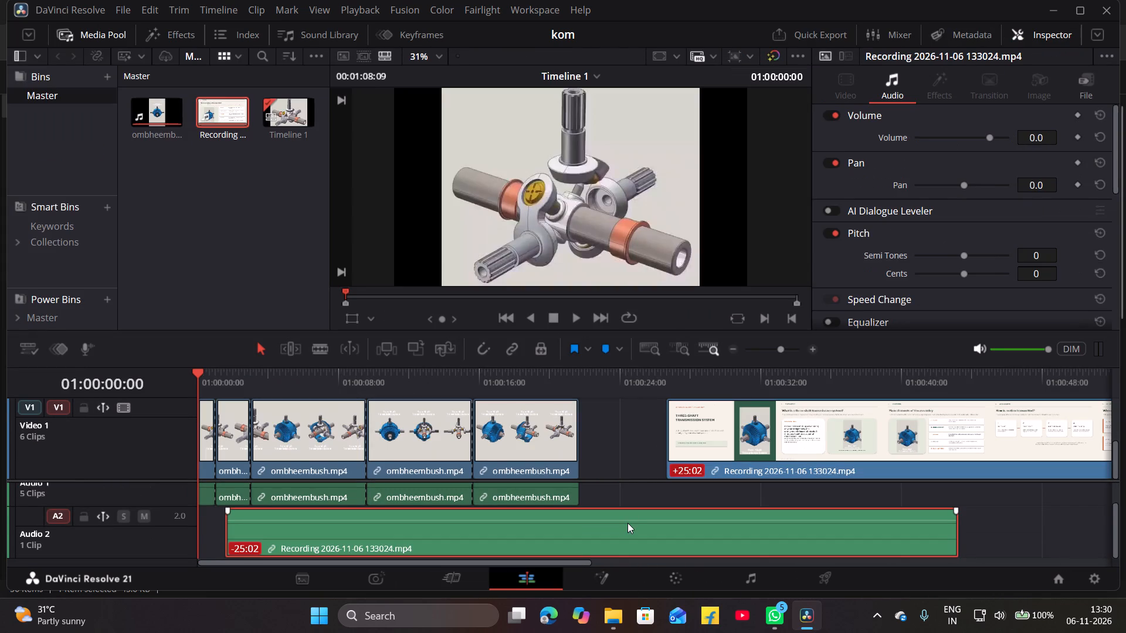
{"action": "key", "text": "Delete"}
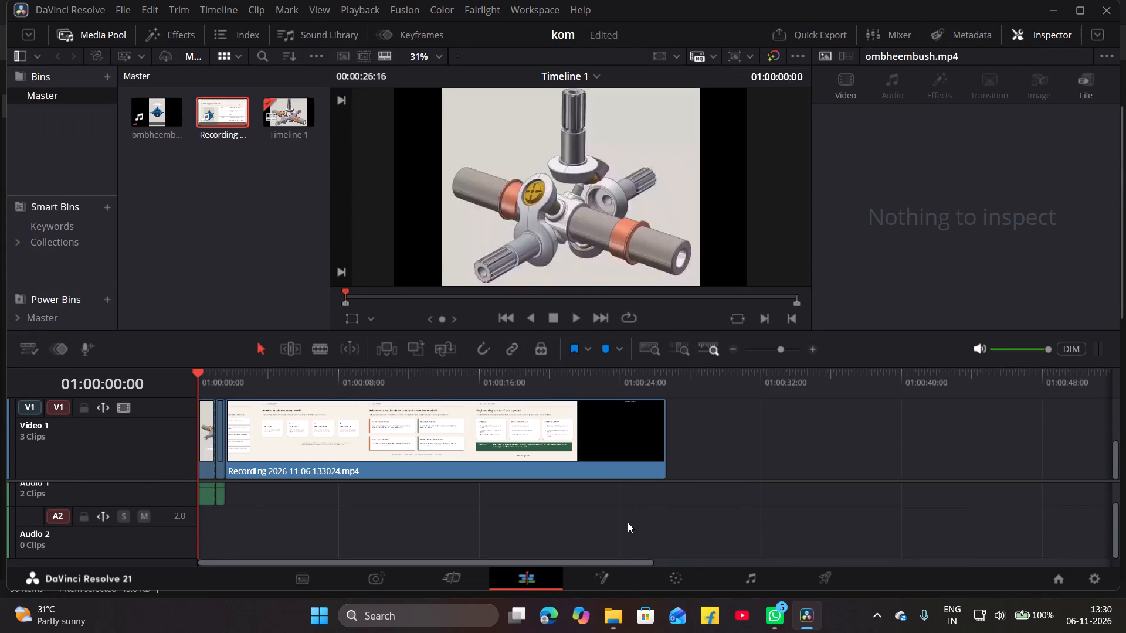
Undo the deletion of the recording's audio clip.
{"action": "key", "text": "ctrl+z"}
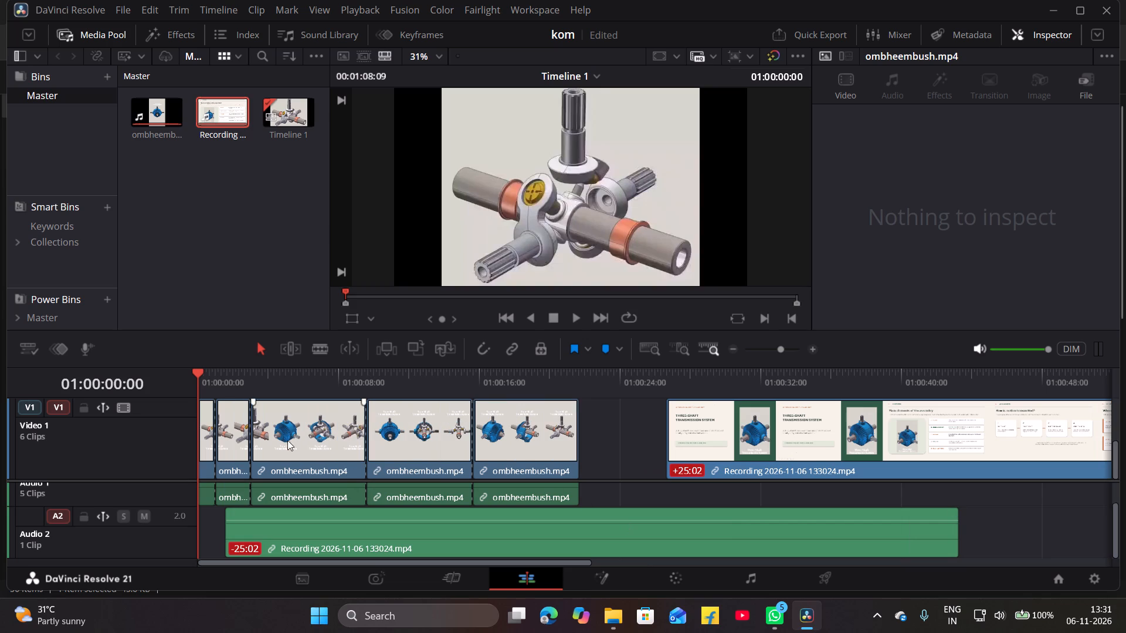
{"action": "scroll", "coordinate": [141, 447], "scroll_direction": "up", "scroll_amount": 1}
{"action": "scroll", "coordinate": [141, 447], "scroll_direction": "down", "scroll_amount": 2}
{"action": "left_click_drag", "start_coordinate": [169, 398], "coordinate": [165, 424]}
{"action": "left_click_drag", "start_coordinate": [165, 481], "coordinate": [171, 465]}
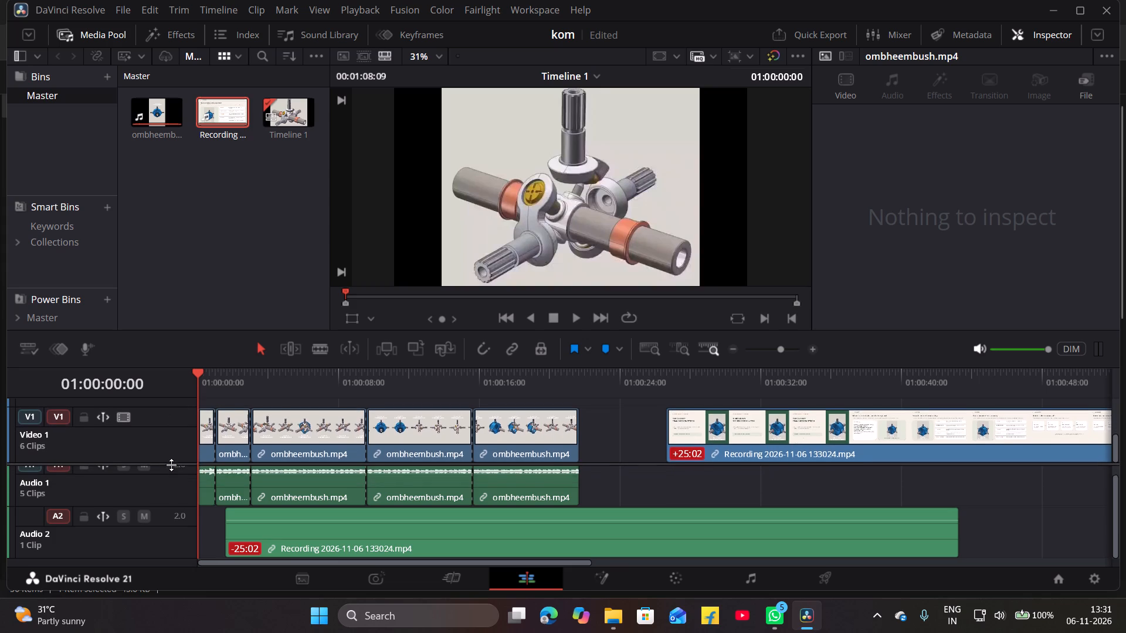
{"action": "left_click_drag", "start_coordinate": [171, 465], "coordinate": [176, 460]}
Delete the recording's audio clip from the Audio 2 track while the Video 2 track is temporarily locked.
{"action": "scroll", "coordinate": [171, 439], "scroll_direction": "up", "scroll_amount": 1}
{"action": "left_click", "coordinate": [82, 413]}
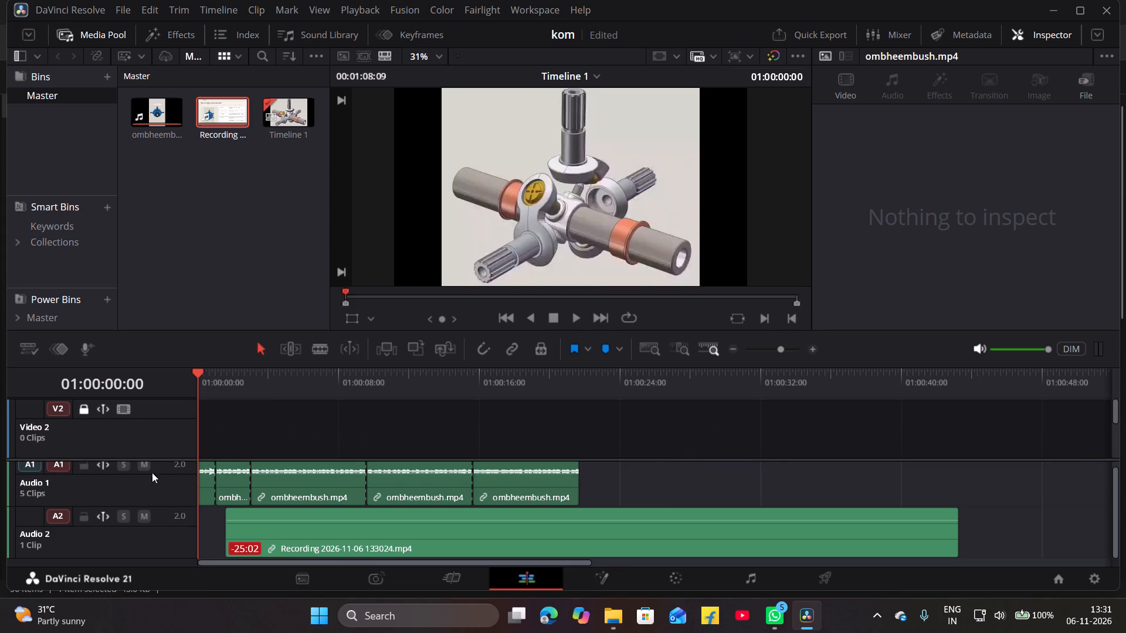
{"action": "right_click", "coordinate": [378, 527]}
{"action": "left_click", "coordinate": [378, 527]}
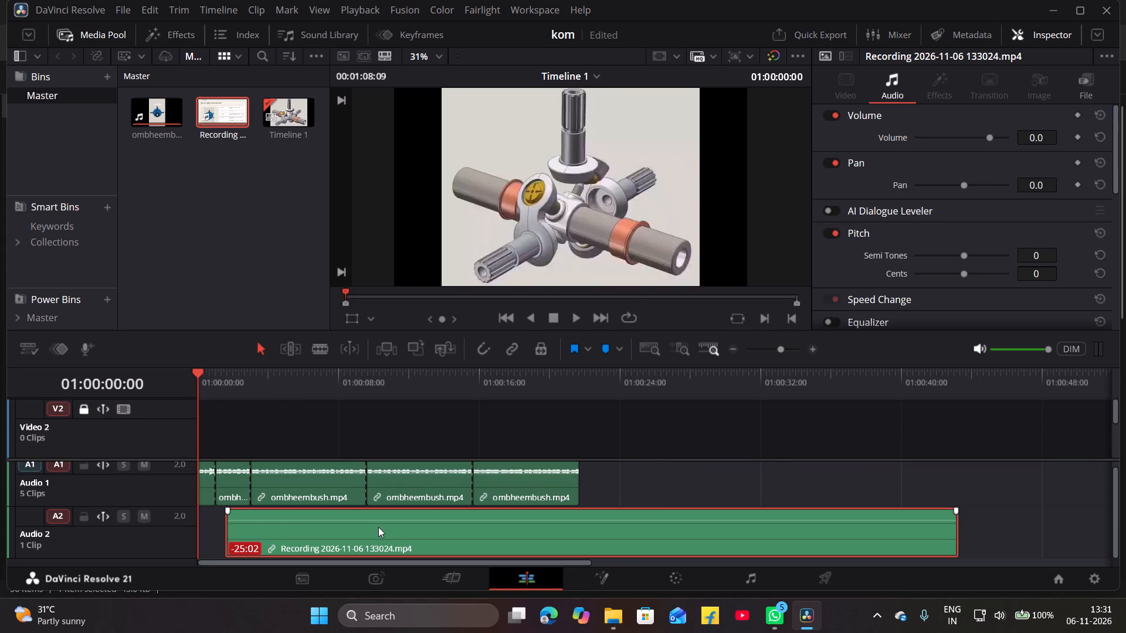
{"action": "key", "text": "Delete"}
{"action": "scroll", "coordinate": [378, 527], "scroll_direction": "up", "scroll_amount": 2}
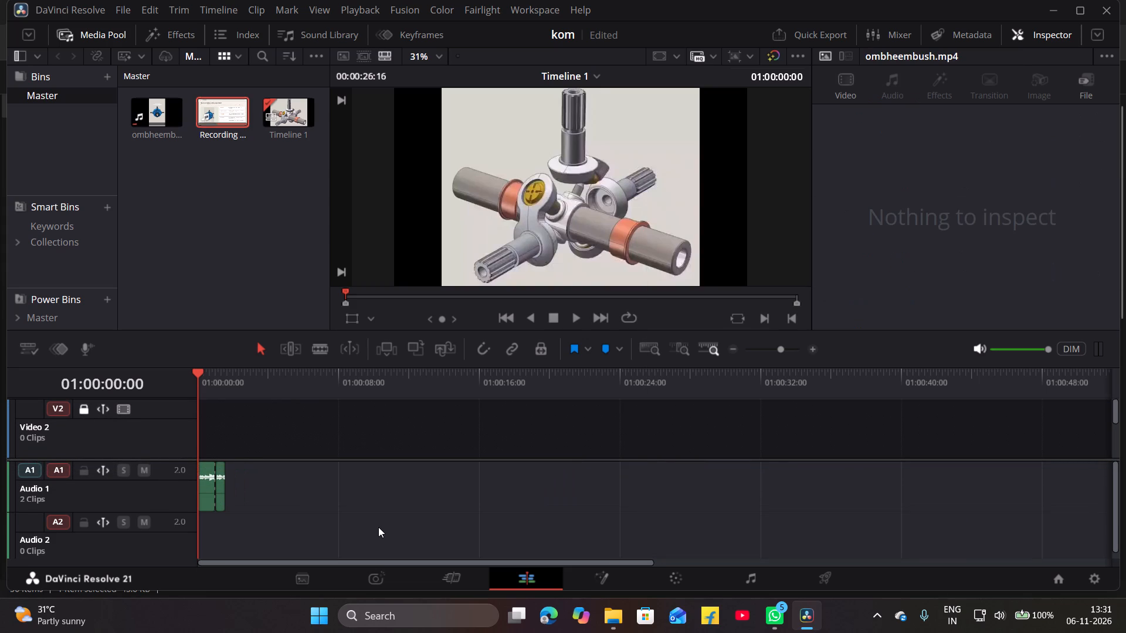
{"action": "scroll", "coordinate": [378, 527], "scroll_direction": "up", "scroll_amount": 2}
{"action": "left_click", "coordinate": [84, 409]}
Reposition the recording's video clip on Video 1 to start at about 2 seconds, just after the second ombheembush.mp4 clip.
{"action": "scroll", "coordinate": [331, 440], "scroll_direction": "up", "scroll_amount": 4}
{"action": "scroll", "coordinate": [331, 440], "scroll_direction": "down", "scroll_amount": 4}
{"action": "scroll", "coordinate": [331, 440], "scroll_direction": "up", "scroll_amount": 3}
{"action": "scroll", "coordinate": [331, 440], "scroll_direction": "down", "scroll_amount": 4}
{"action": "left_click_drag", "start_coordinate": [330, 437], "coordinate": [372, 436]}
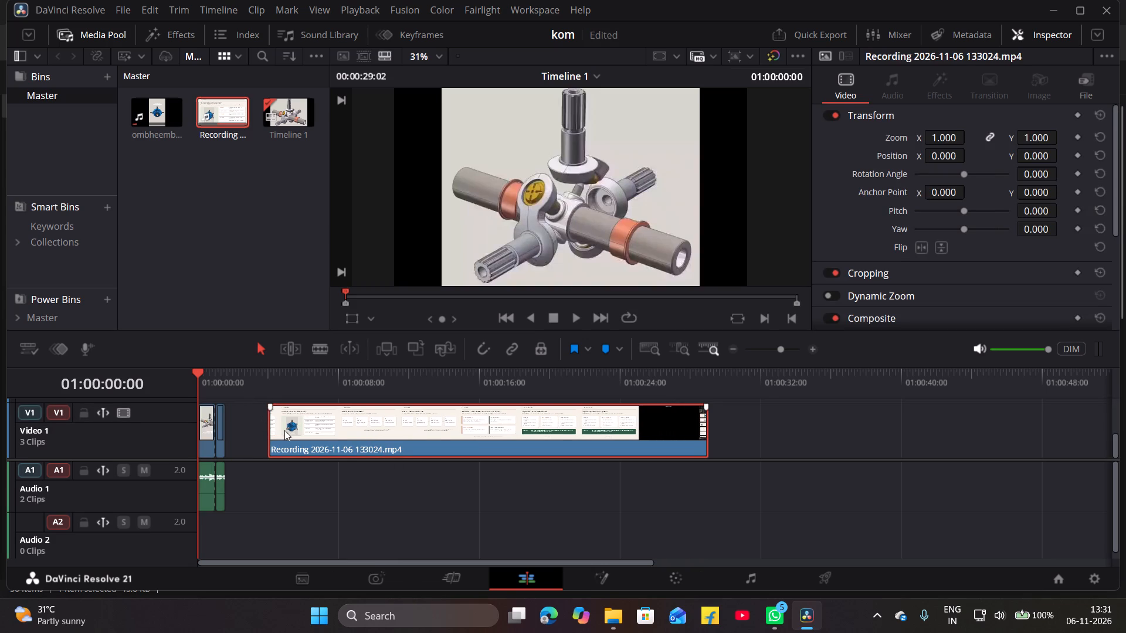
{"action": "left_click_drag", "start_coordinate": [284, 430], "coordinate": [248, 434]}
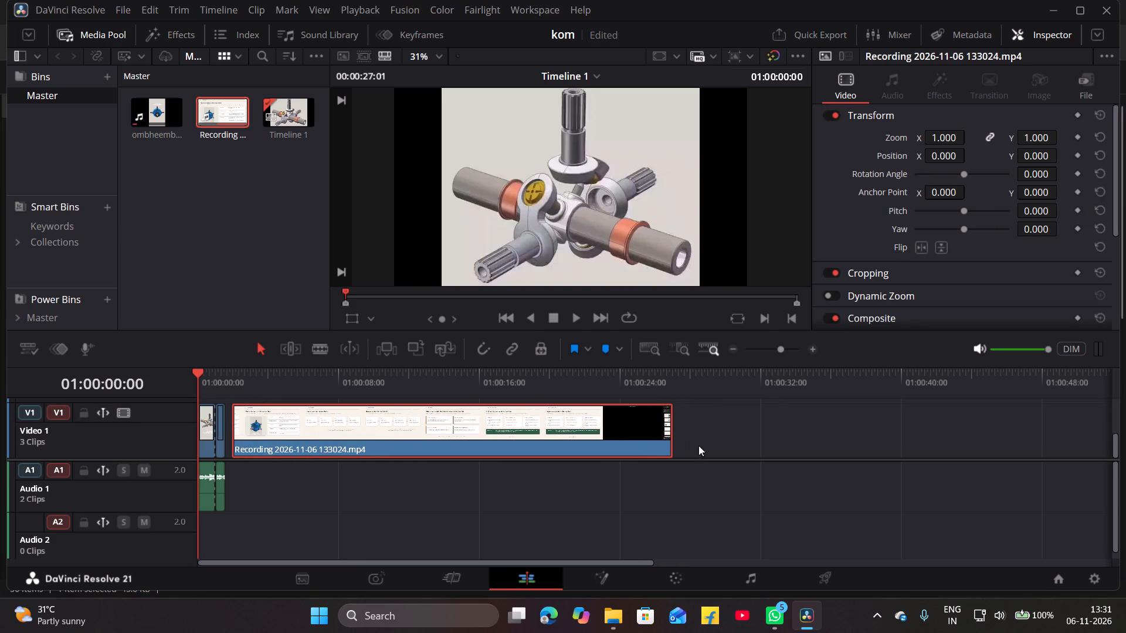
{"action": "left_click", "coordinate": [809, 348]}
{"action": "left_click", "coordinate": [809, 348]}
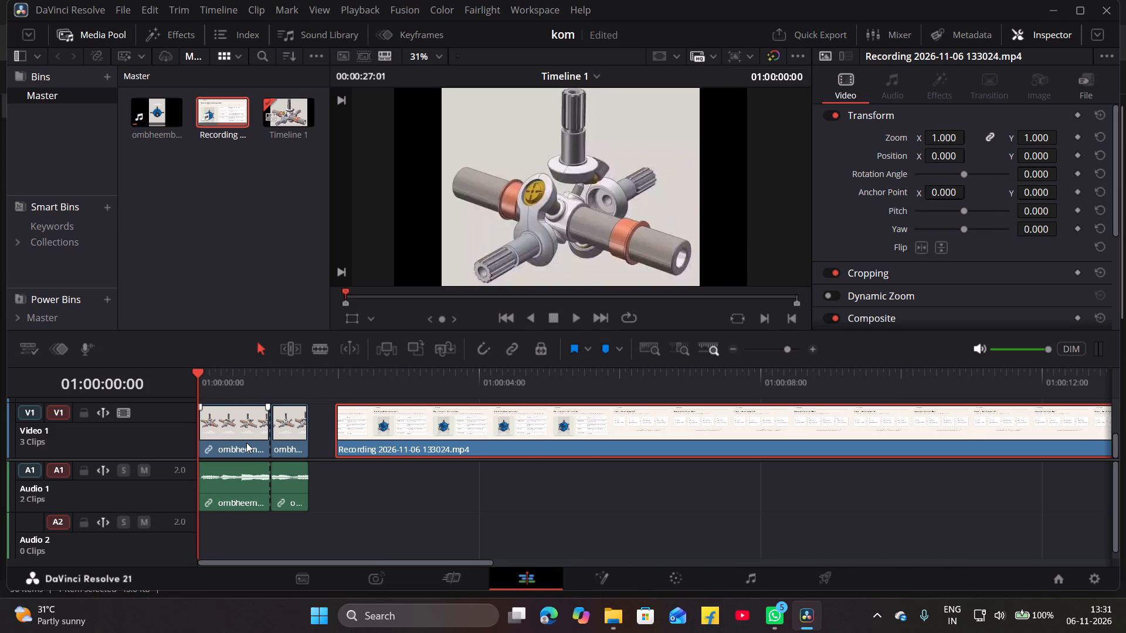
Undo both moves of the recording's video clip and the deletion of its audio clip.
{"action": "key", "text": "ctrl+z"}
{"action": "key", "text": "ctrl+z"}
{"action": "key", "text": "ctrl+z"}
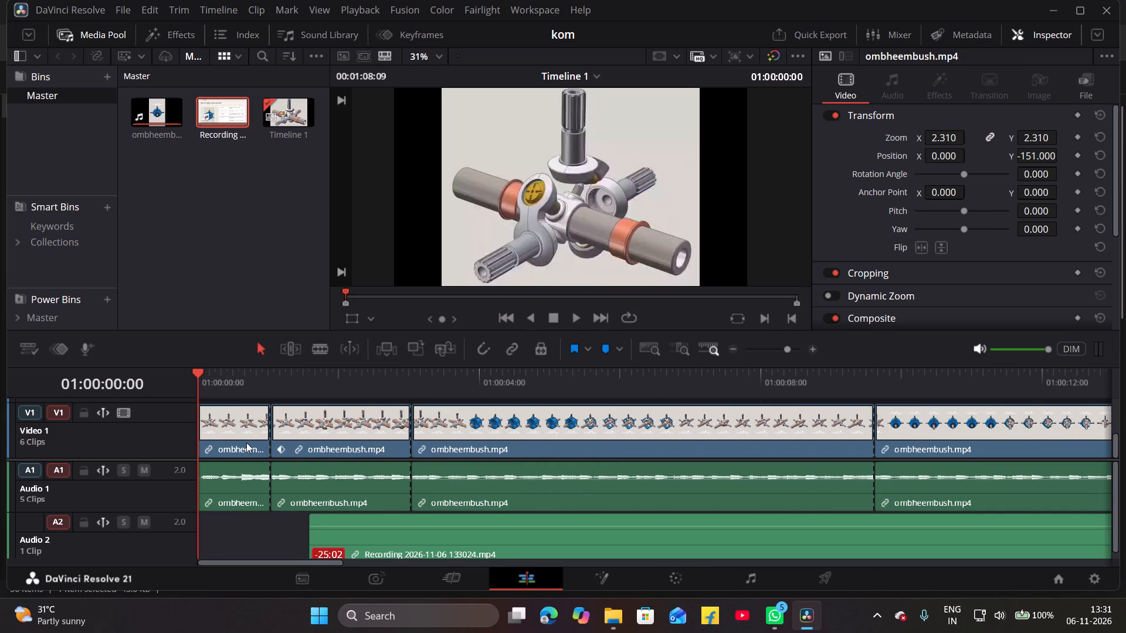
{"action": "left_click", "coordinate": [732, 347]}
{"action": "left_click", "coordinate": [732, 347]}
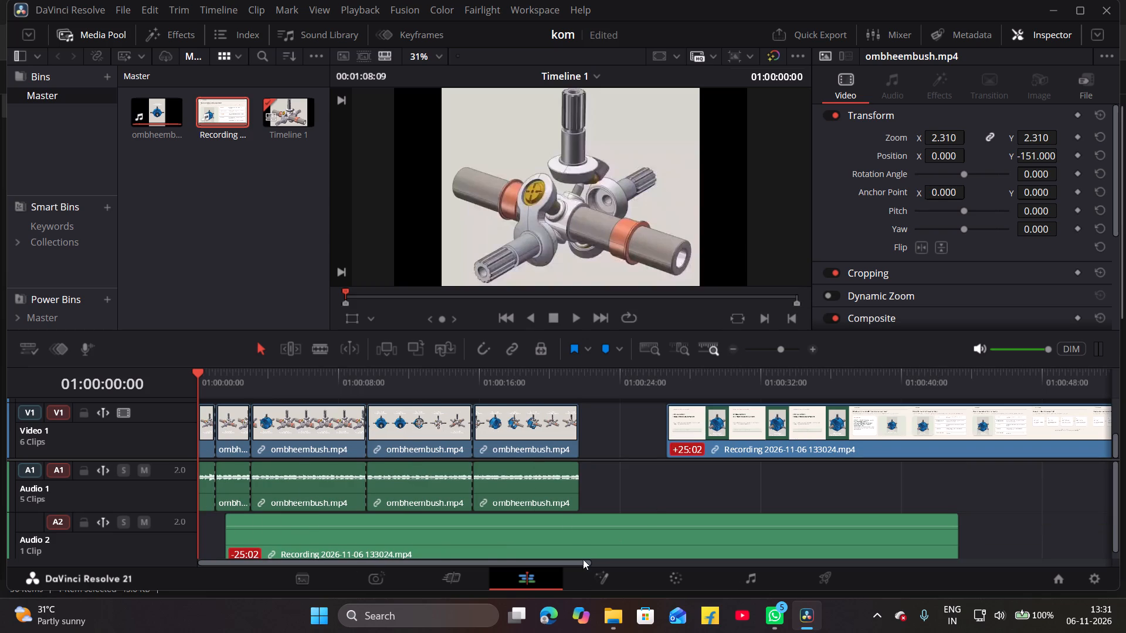
Line the recording's audio clip up with its video clip and delete it from Audio 2 with Video 1 temporarily locked.
{"action": "left_click_drag", "start_coordinate": [570, 534], "coordinate": [1011, 519]}
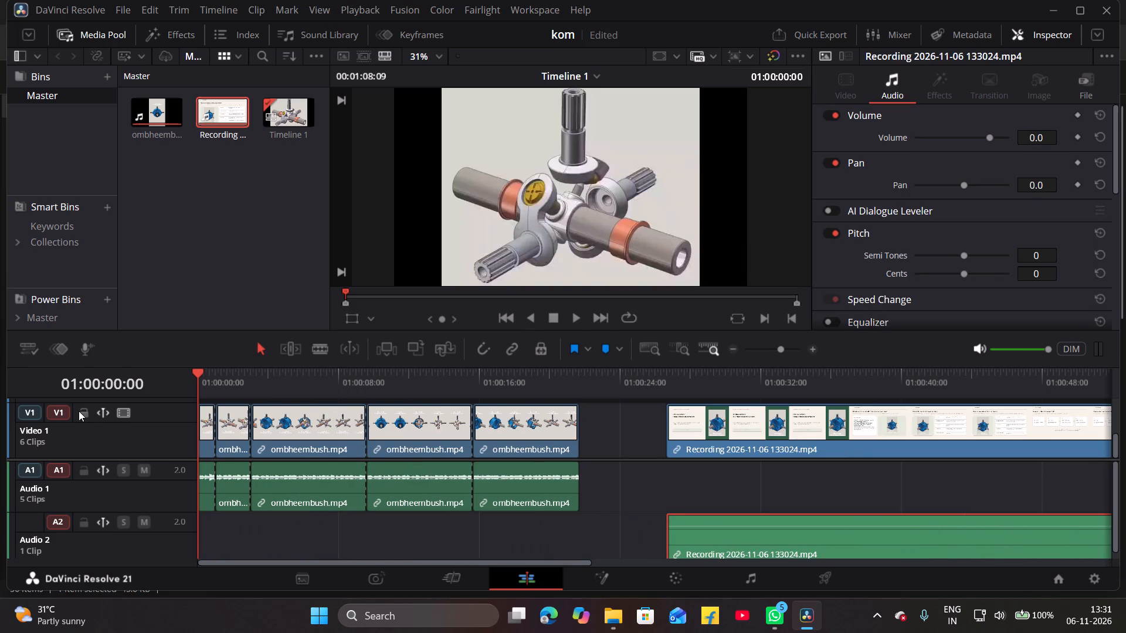
{"action": "left_click", "coordinate": [79, 411]}
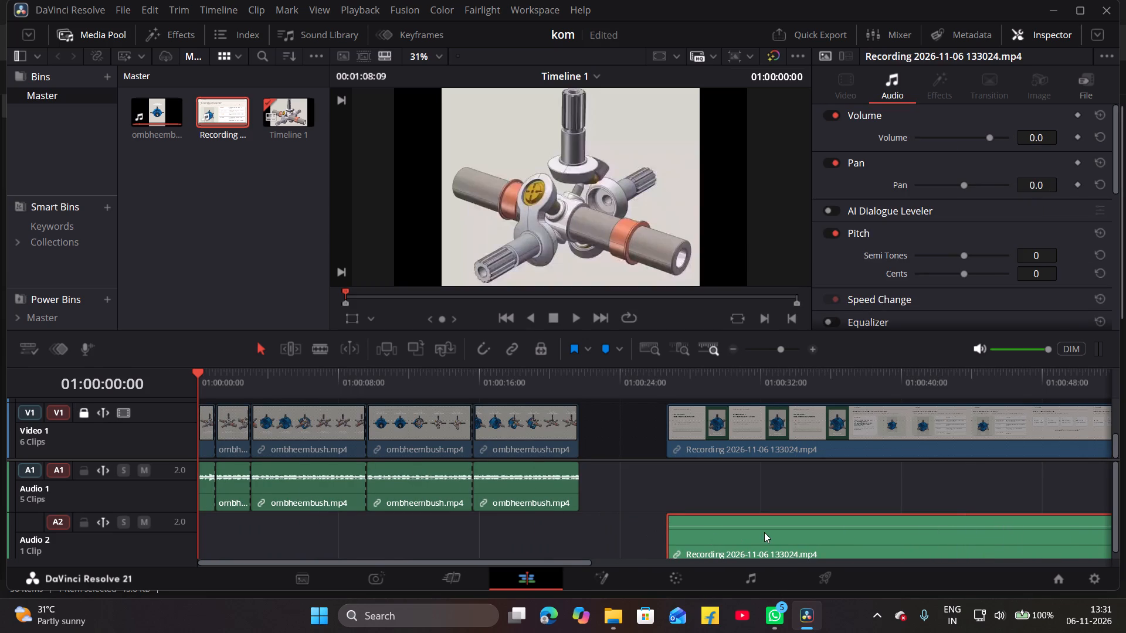
{"action": "key", "text": "Delete"}
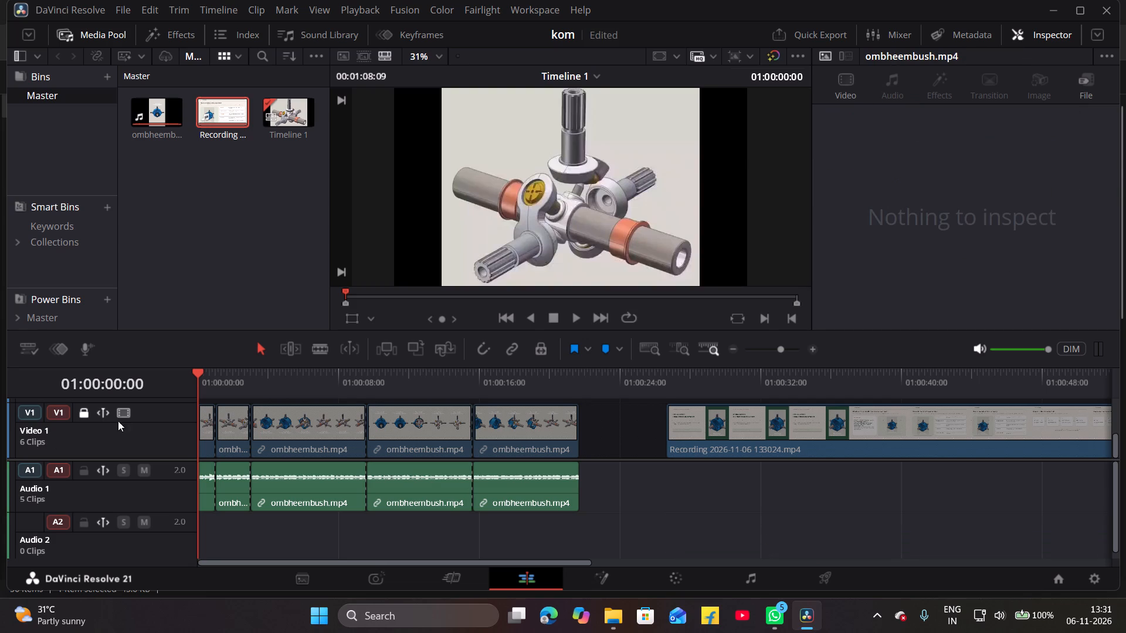
{"action": "left_click", "coordinate": [83, 411]}
Move the recording's clip on Video 1 about 2 seconds earlier, to start at about 01:00:24:18.
{"action": "left_click_drag", "start_coordinate": [751, 437], "coordinate": [717, 451]}
Split the recording's clip at 01:00:33:15, where the title slide changes to "What is a three-shaft transmission system?".
{"action": "left_click", "coordinate": [628, 389]}
{"action": "left_click_drag", "start_coordinate": [627, 372], "coordinate": [628, 369]}
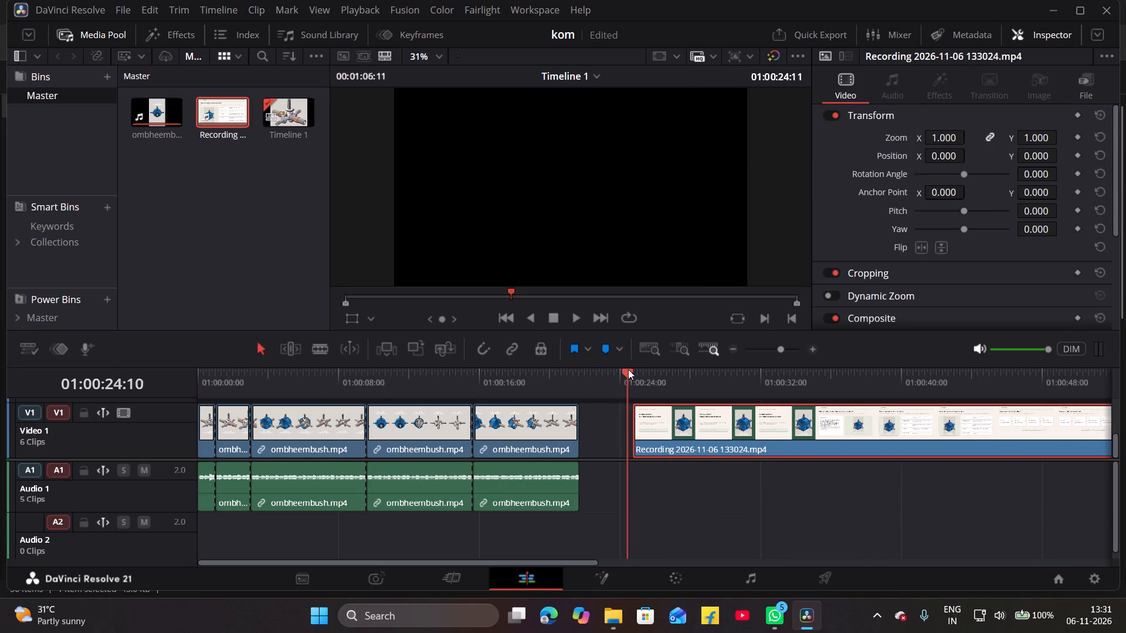
{"action": "left_click_drag", "start_coordinate": [628, 369], "coordinate": [632, 368]}
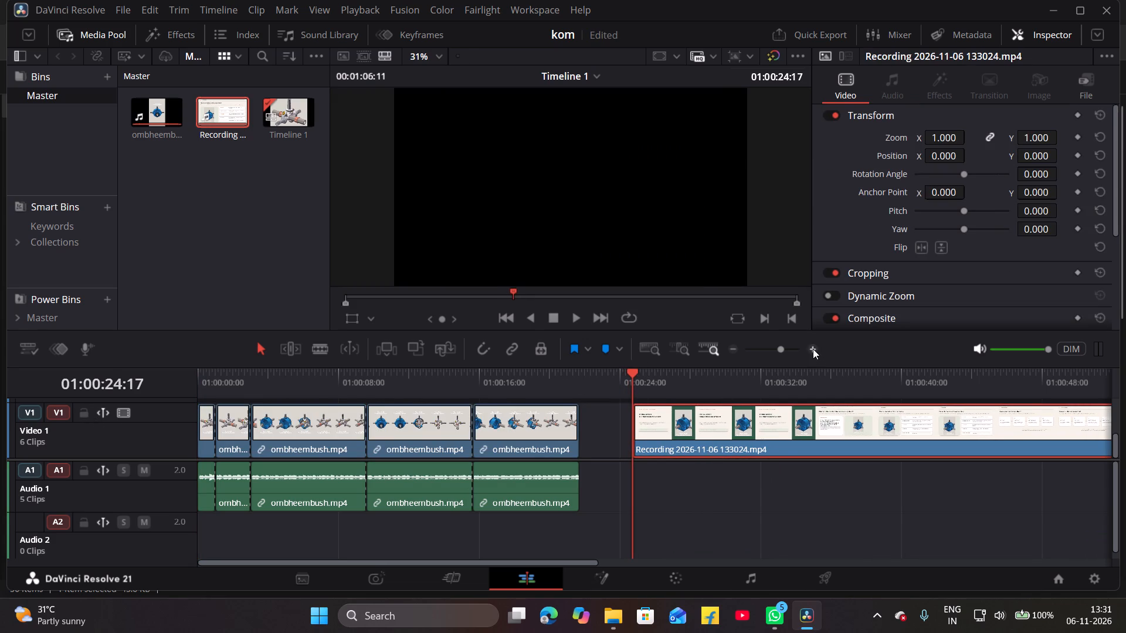
{"action": "left_click", "coordinate": [813, 349]}
{"action": "key", "text": "Up"}
{"action": "key", "text": "Down"}
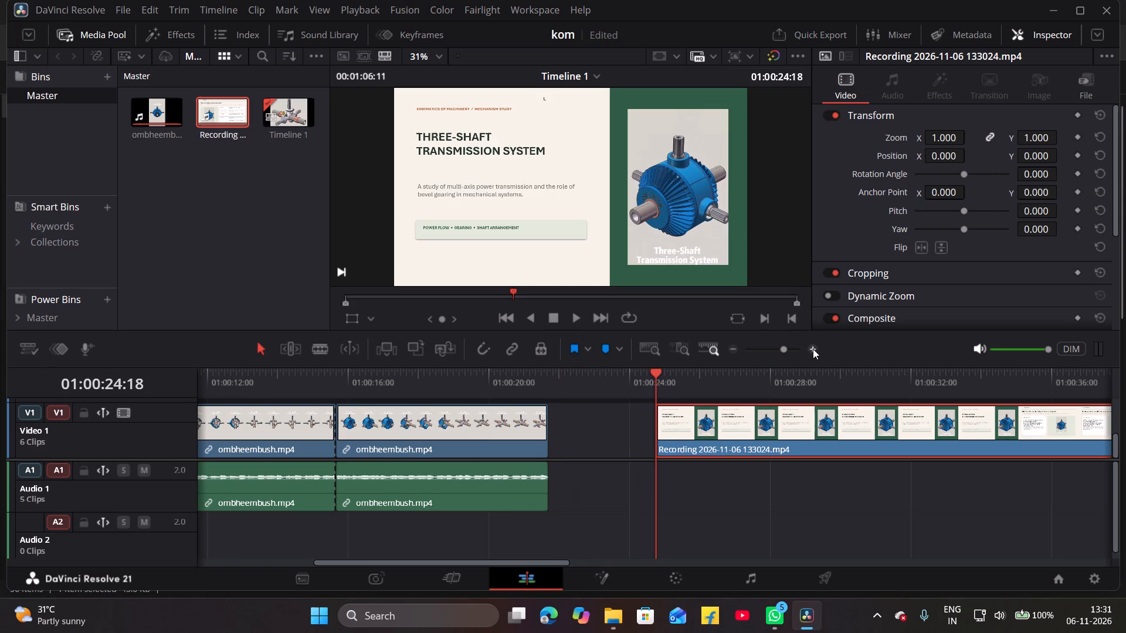
{"action": "key", "text": "Right"}
{"action": "key", "text": "Right"}
{"action": "key", "text": "Right"}
{"action": "key", "text": "Right"}
{"action": "key", "text": "Right"}
{"action": "key", "text": "Right"}
{"action": "key", "text": "Right"}
{"action": "key", "text": "Right"}
{"action": "key", "text": "Right"}
{"action": "key", "text": "Right"}
{"action": "key", "text": "Right"}
{"action": "key", "text": "Right"}
{"action": "key", "text": "Right"}
{"action": "key", "text": "Right"}
{"action": "key", "text": "Right"}
{"action": "key", "text": "Right"}
{"action": "key", "text": "Right"}
{"action": "key", "text": "Right"}
{"action": "key", "text": "Right"}
{"action": "key", "text": "Right"}
{"action": "key", "text": "Right"}
{"action": "key", "text": "Right"}
{"action": "key", "text": "Right"}
{"action": "key", "text": "Right"}
{"action": "key", "text": "Right"}
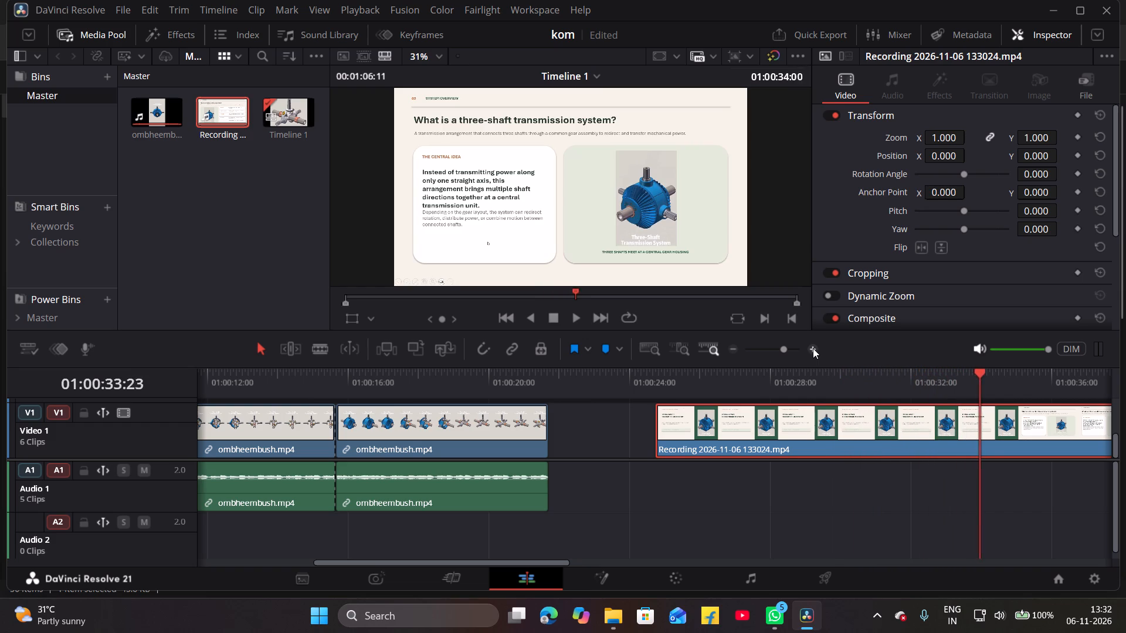
{"action": "key", "text": "Left"}
{"action": "key", "text": "Down"}
{"action": "key", "text": "Down"}
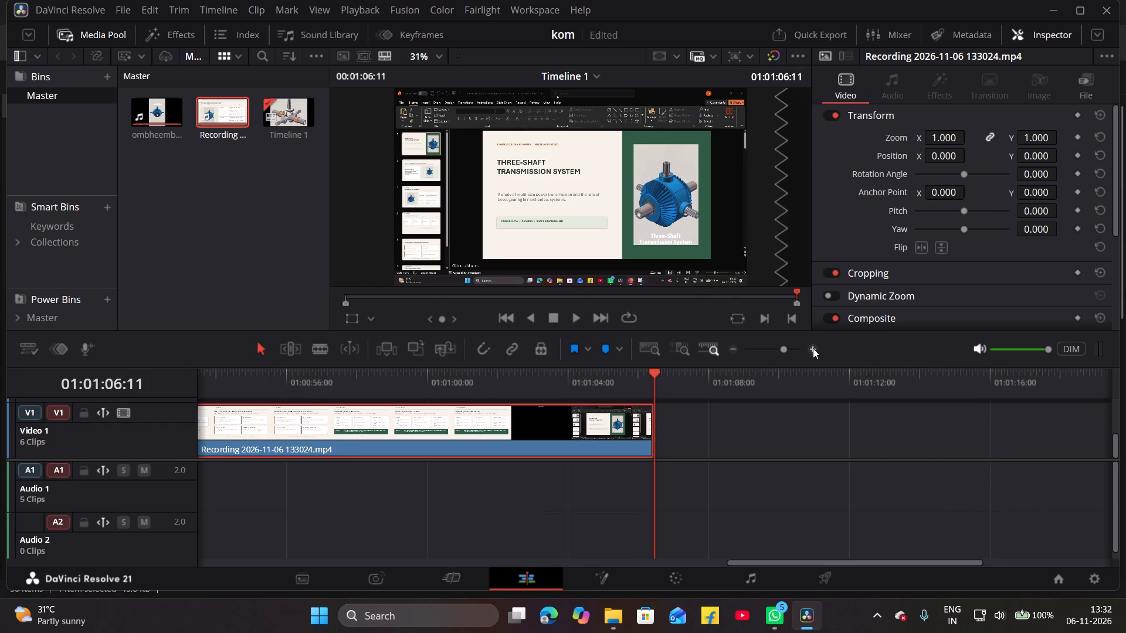
{"action": "key", "text": "Up"}
{"action": "key", "text": "Right"}
{"action": "key", "text": "Right"}
{"action": "key", "text": "Right"}
{"action": "key", "text": "Right"}
{"action": "key", "text": "Right"}
{"action": "key", "text": "Right"}
{"action": "key", "text": "Right"}
{"action": "key", "text": "Right"}
{"action": "key", "text": "Right"}
{"action": "key", "text": "Right"}
{"action": "key", "text": "Right"}
{"action": "key", "text": "Right"}
{"action": "key", "text": "Right"}
{"action": "key", "text": "Right"}
{"action": "key", "text": "Right"}
{"action": "key", "text": "Right"}
{"action": "key", "text": "Right"}
{"action": "key", "text": "Right"}
{"action": "key", "text": "Right"}
{"action": "key", "text": "Right"}
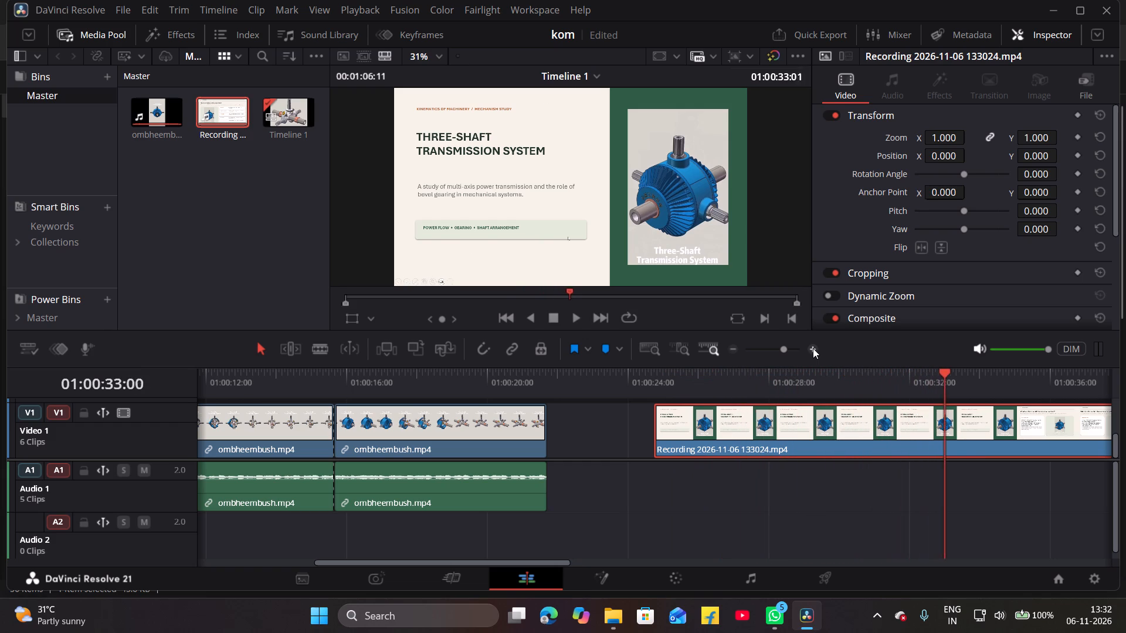
{"action": "key", "text": "Left"}
{"action": "key", "text": "Left"}
{"action": "key", "text": "Left"}
{"action": "key", "text": "Left"}
{"action": "key", "text": "Left"}
{"action": "key", "text": "Left"}
{"action": "key", "text": "Left"}
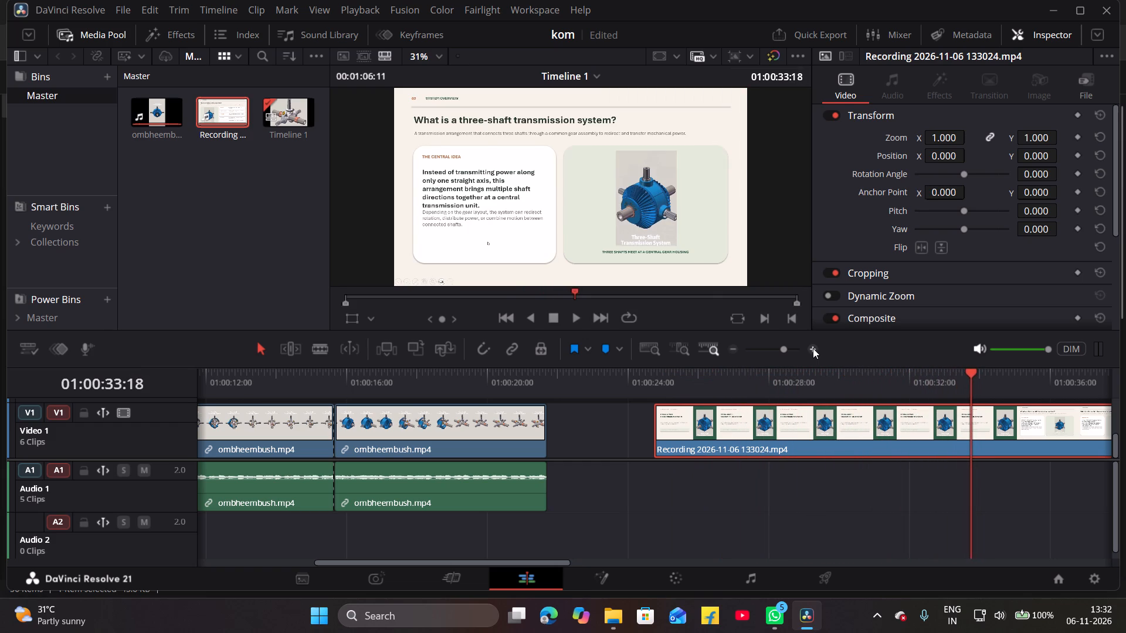
{"action": "key", "text": "Left"}
{"action": "key", "text": "Left"}
{"action": "key", "text": "Left"}
{"action": "key", "text": "Left"}
{"action": "key", "text": "Right"}
{"action": "key", "text": "Right"}
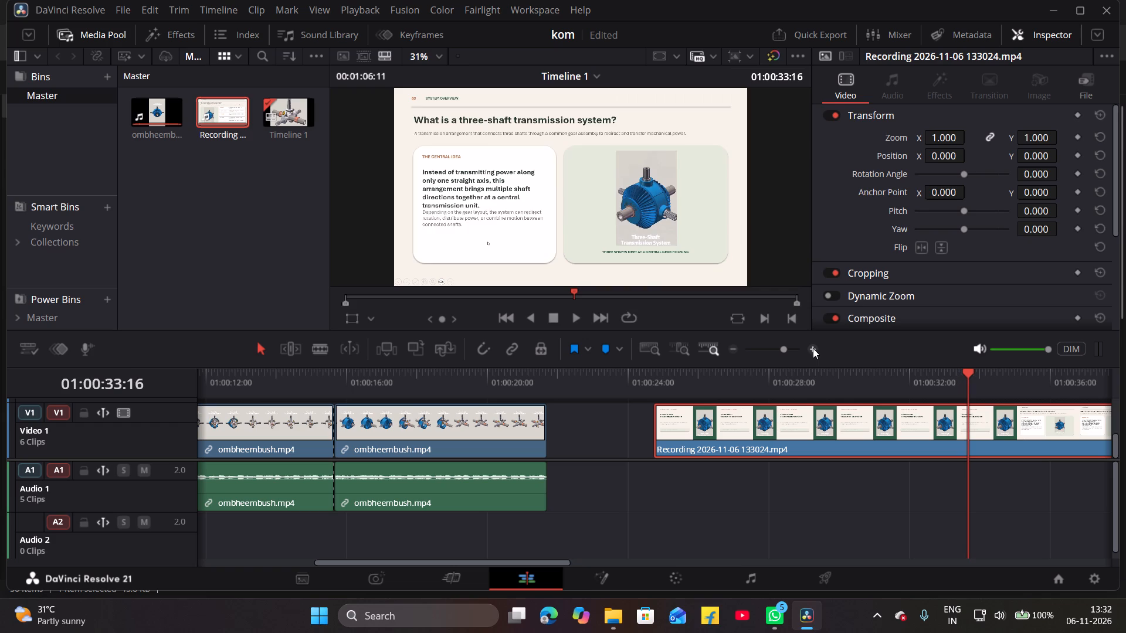
{"action": "key", "text": "Left"}
{"action": "key", "text": "ctrl+b"}
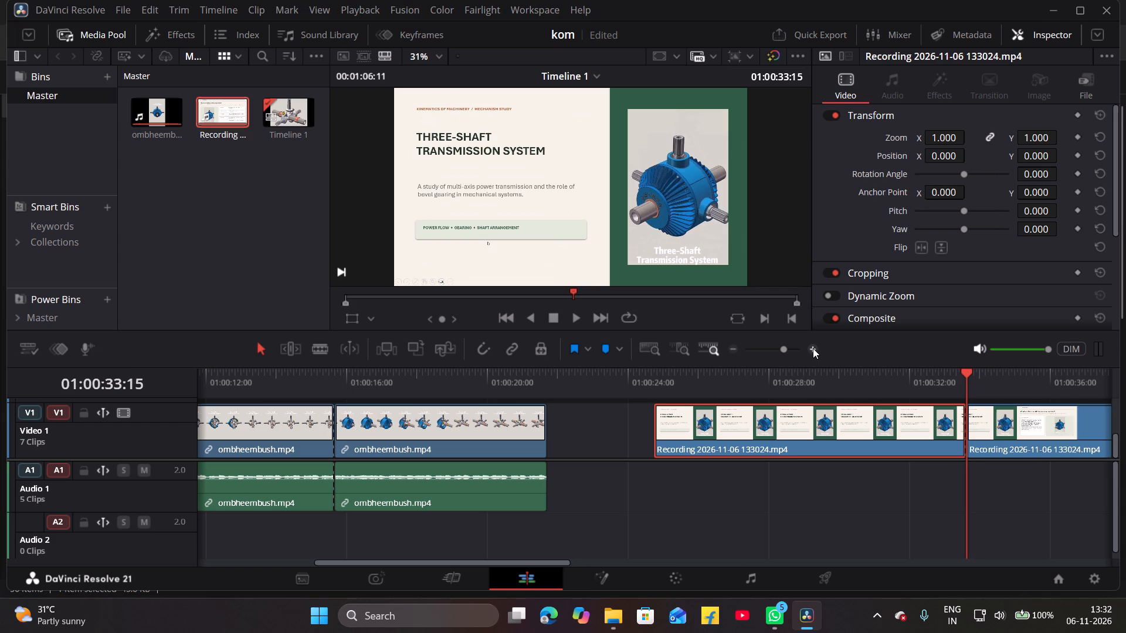
Split the recording's second piece at 01:00:39:13, where the slide changes to "Main elements of the assembly".
{"action": "key", "text": "Right"}
{"action": "key", "text": "Right"}
{"action": "key", "text": "Right"}
{"action": "key", "text": "Right"}
{"action": "key", "text": "Right"}
{"action": "key", "text": "Right"}
{"action": "key", "text": "Right"}
{"action": "key", "text": "Right"}
{"action": "key", "text": "Right"}
{"action": "key", "text": "Right"}
{"action": "key", "text": "Right"}
{"action": "key", "text": "Right"}
{"action": "key", "text": "Right"}
{"action": "key", "text": "Right"}
{"action": "key", "text": "Right"}
{"action": "key", "text": "Right"}
{"action": "key", "text": "Right"}
{"action": "key", "text": "Right"}
{"action": "key", "text": "Right"}
{"action": "key", "text": "Right"}
{"action": "key", "text": "Right"}
{"action": "key", "text": "Right"}
{"action": "key", "text": "Right"}
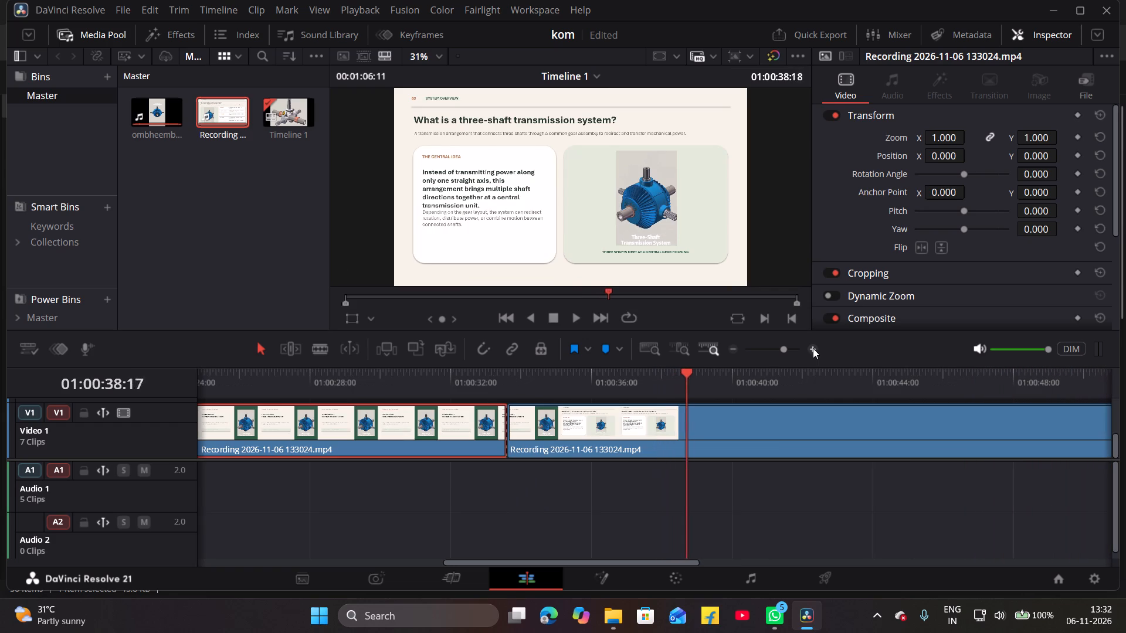
{"action": "key", "text": "Left"}
{"action": "key", "text": "Left"}
{"action": "key", "text": "Left"}
{"action": "key", "text": "Left"}
{"action": "key", "text": "Left"}
{"action": "key", "text": "Left"}
{"action": "key", "text": "Left"}
{"action": "key", "text": "Left"}
{"action": "key", "text": "Left"}
{"action": "key", "text": "Left"}
{"action": "key", "text": "Left"}
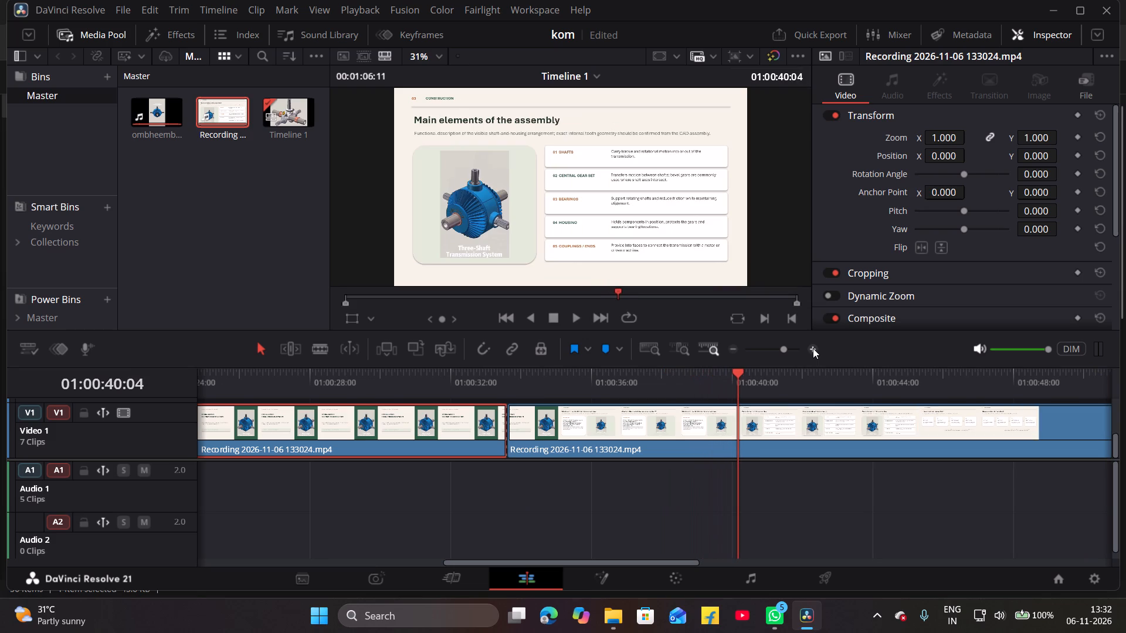
{"action": "key", "text": "Left"}
{"action": "key", "text": "Left"}
{"action": "key", "text": "Left"}
{"action": "key", "text": "Left"}
{"action": "key", "text": "Left"}
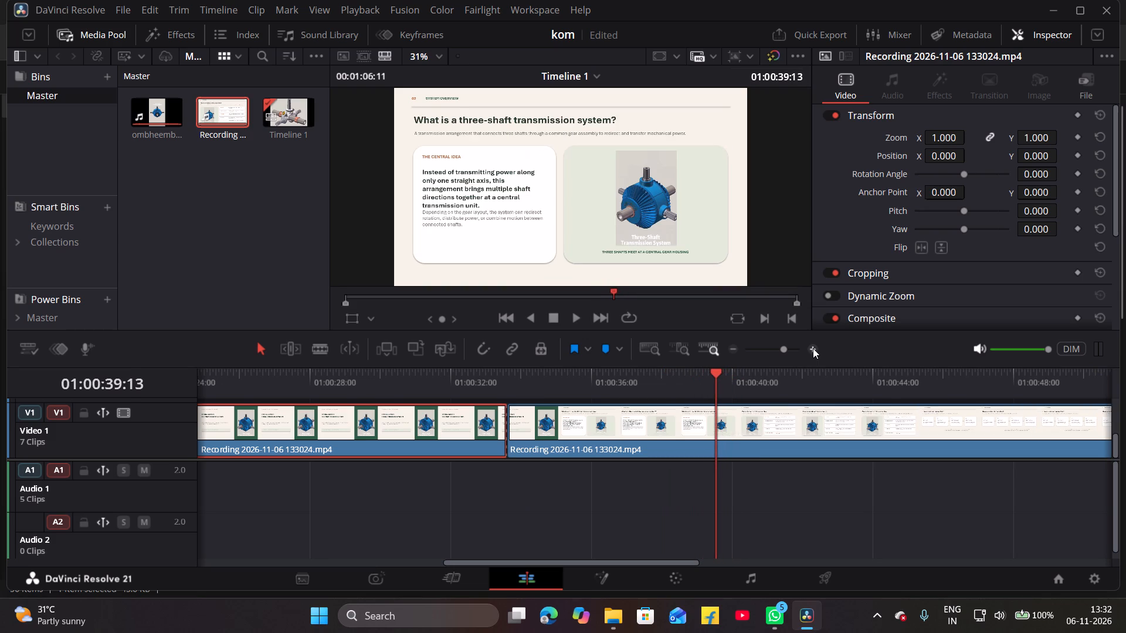
{"action": "key", "text": "ctrl+b"}
{"action": "key", "text": "Right"}
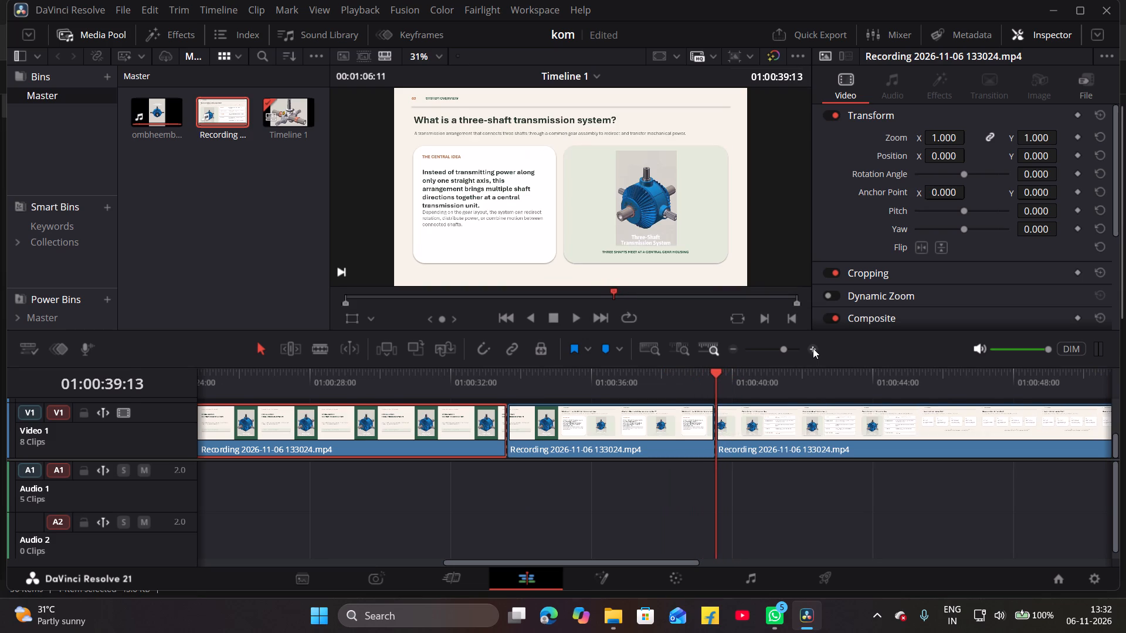
Split the recording's third piece at about 01:00:45:14, where the slide changes to "How is motion transmitted?".
{"action": "key", "text": "Right"}
{"action": "key", "text": "Right"}
{"action": "key", "text": "Right"}
{"action": "key", "text": "Right"}
{"action": "key", "text": "Right"}
{"action": "key", "text": "Right"}
{"action": "key", "text": "Right"}
{"action": "key", "text": "Right"}
{"action": "key", "text": "Right"}
{"action": "key", "text": "Right"}
{"action": "key", "text": "Right"}
{"action": "key", "text": "Right"}
{"action": "key", "text": "Right"}
{"action": "key", "text": "Right"}
{"action": "key", "text": "Right"}
{"action": "key", "text": "Right"}
{"action": "key", "text": "Right"}
{"action": "key", "text": "Right"}
{"action": "key", "text": "Right"}
{"action": "key", "text": "Right"}
{"action": "key", "text": "Right"}
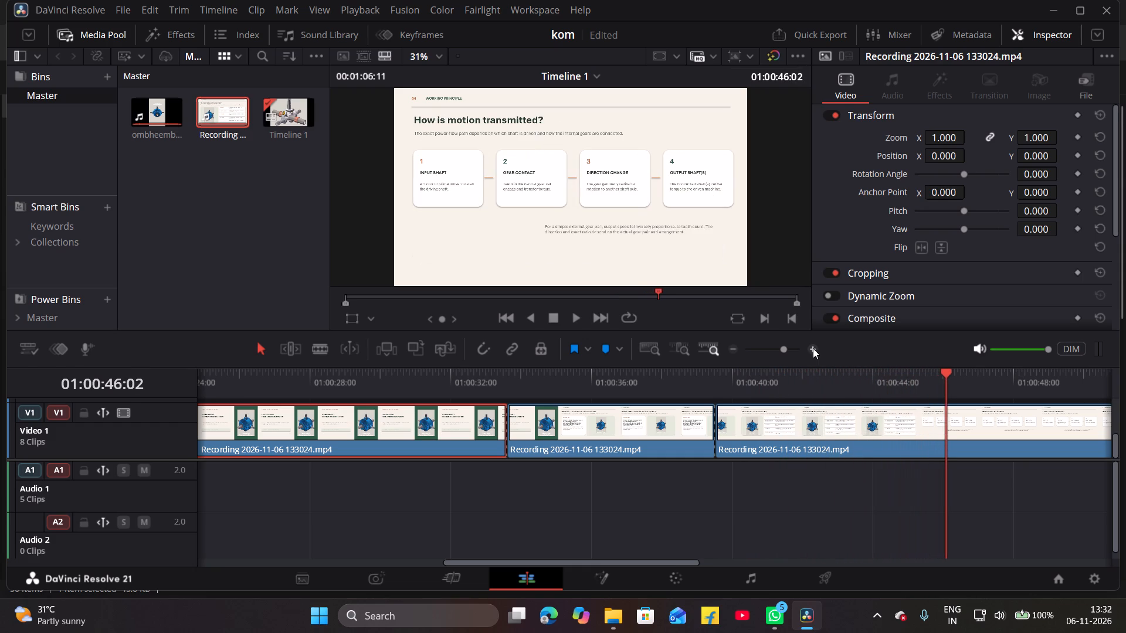
{"action": "key", "text": "Left"}
{"action": "key", "text": "Left"}
{"action": "key", "text": "Left"}
{"action": "key", "text": "Left"}
{"action": "key", "text": "Left"}
{"action": "key", "text": "Left"}
{"action": "key", "text": "Left"}
{"action": "key", "text": "Left"}
{"action": "key", "text": "Left"}
{"action": "key", "text": "Left"}
{"action": "key", "text": "Left"}
{"action": "key", "text": "Left"}
{"action": "key", "text": "Left"}
{"action": "key", "text": "Left"}
{"action": "key", "text": "Left"}
{"action": "key", "text": "Left"}
{"action": "key", "text": "Left"}
{"action": "key", "text": "Left"}
{"action": "key", "text": "Left"}
{"action": "key", "text": "Left"}
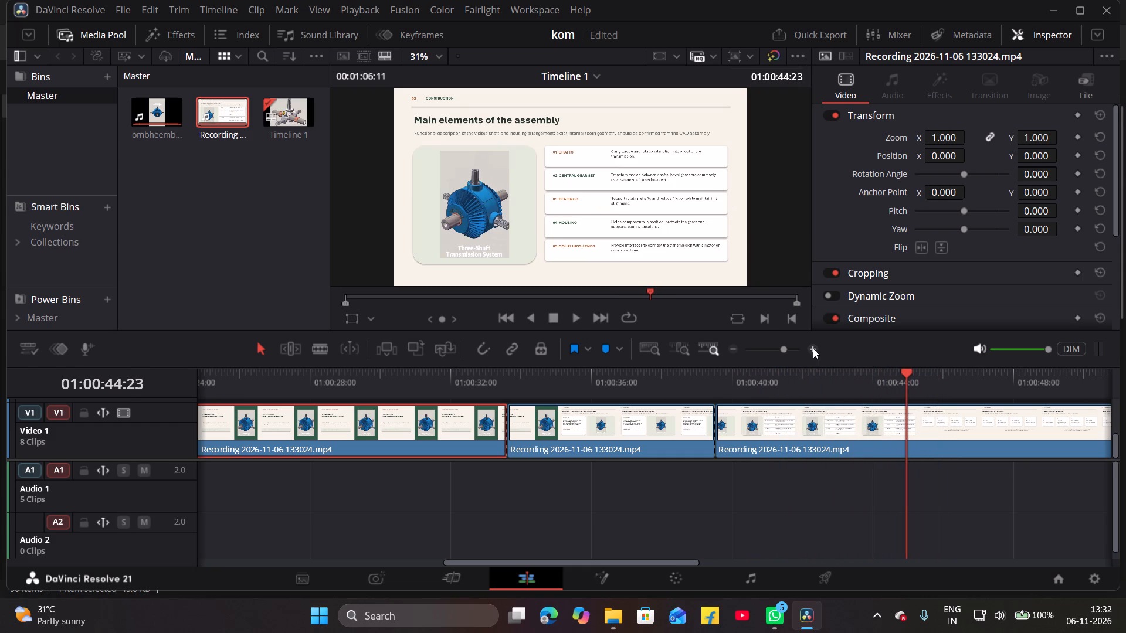
{"action": "key", "text": "Right"}
{"action": "key", "text": "Left"}
{"action": "key", "text": "Right"}
{"action": "key", "text": "Right"}
{"action": "key", "text": "Right"}
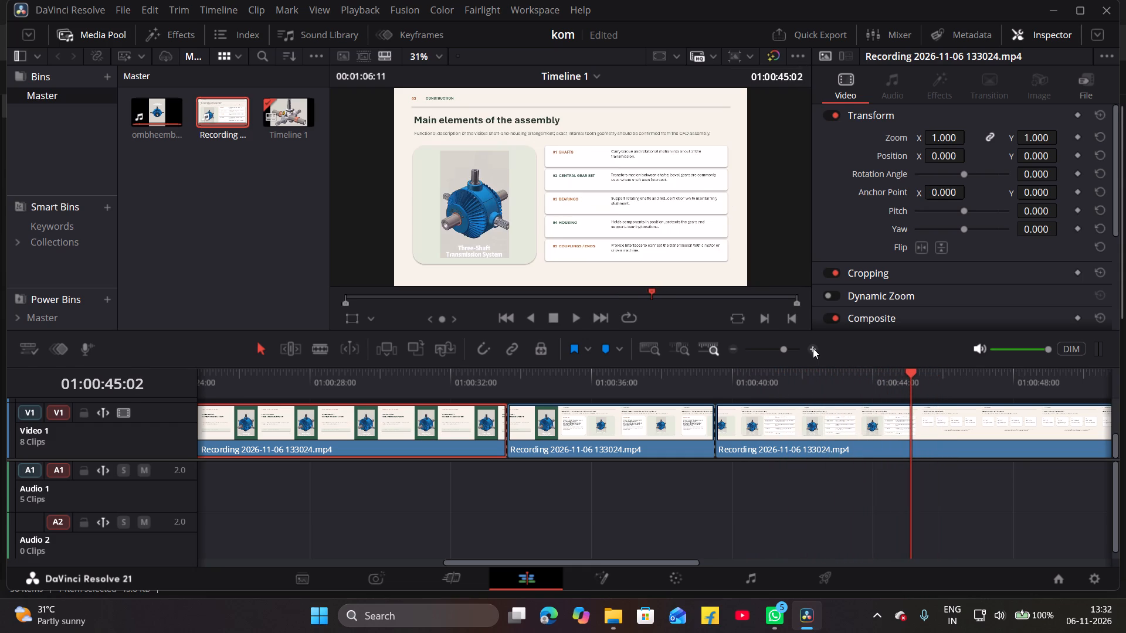
{"action": "key", "text": "Right"}
{"action": "key", "text": "Right"}
{"action": "key", "text": "Right"}
{"action": "key", "text": "Right"}
{"action": "key", "text": "Right"}
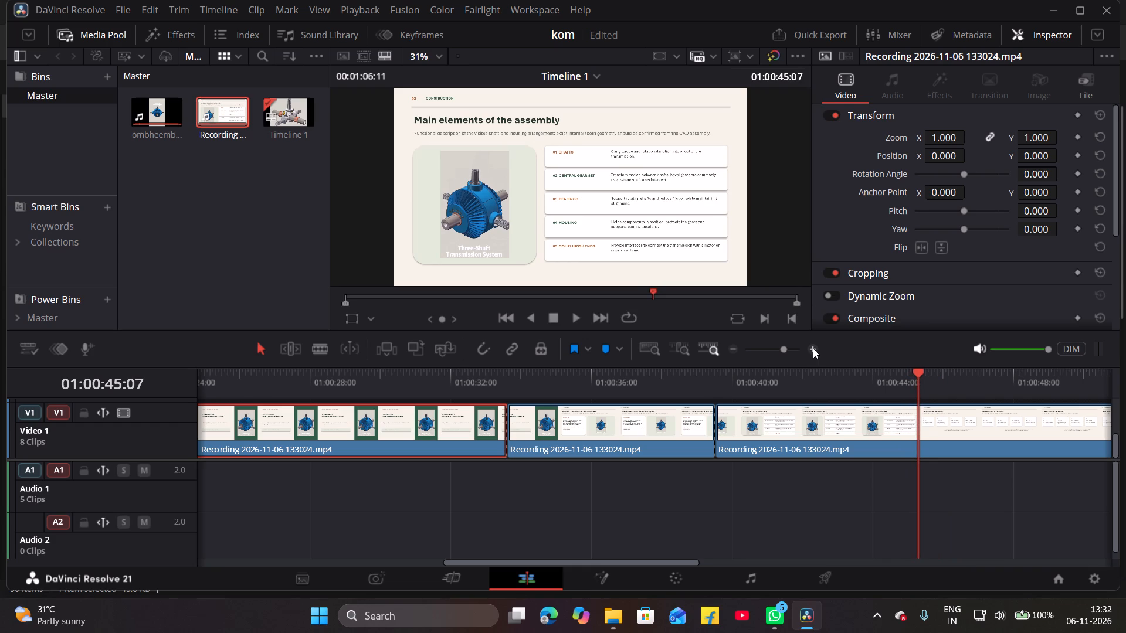
{"action": "key", "text": "Right"}
{"action": "key", "text": "Right"}
{"action": "key", "text": "Right"}
{"action": "key", "text": "Right"}
{"action": "key", "text": "Right"}
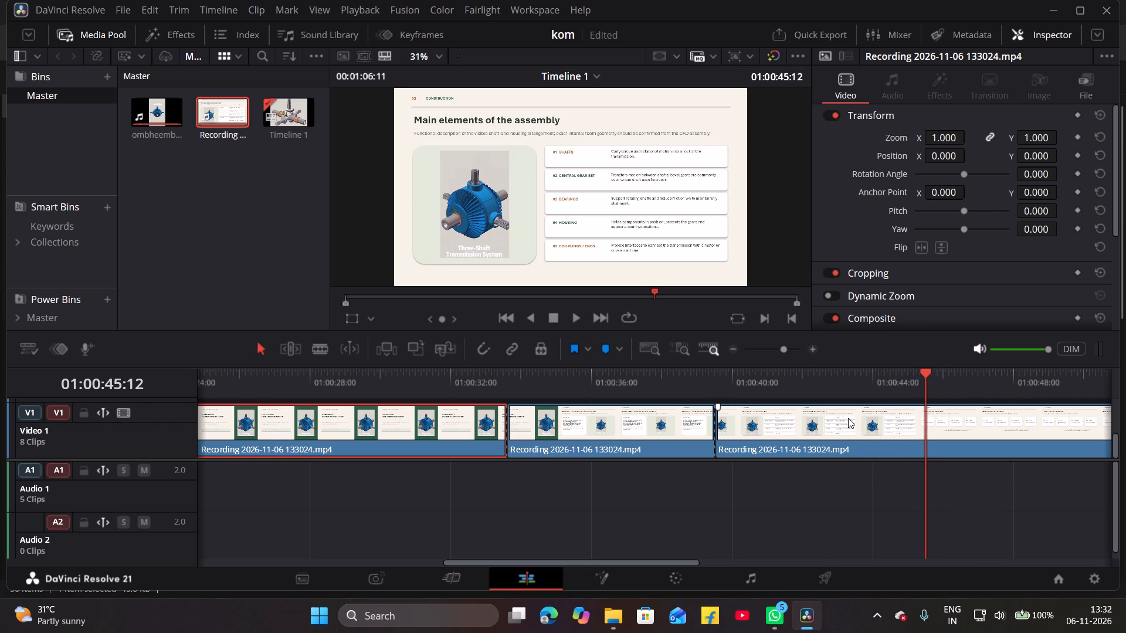
{"action": "key", "text": "Right"}
{"action": "key", "text": "Right"}
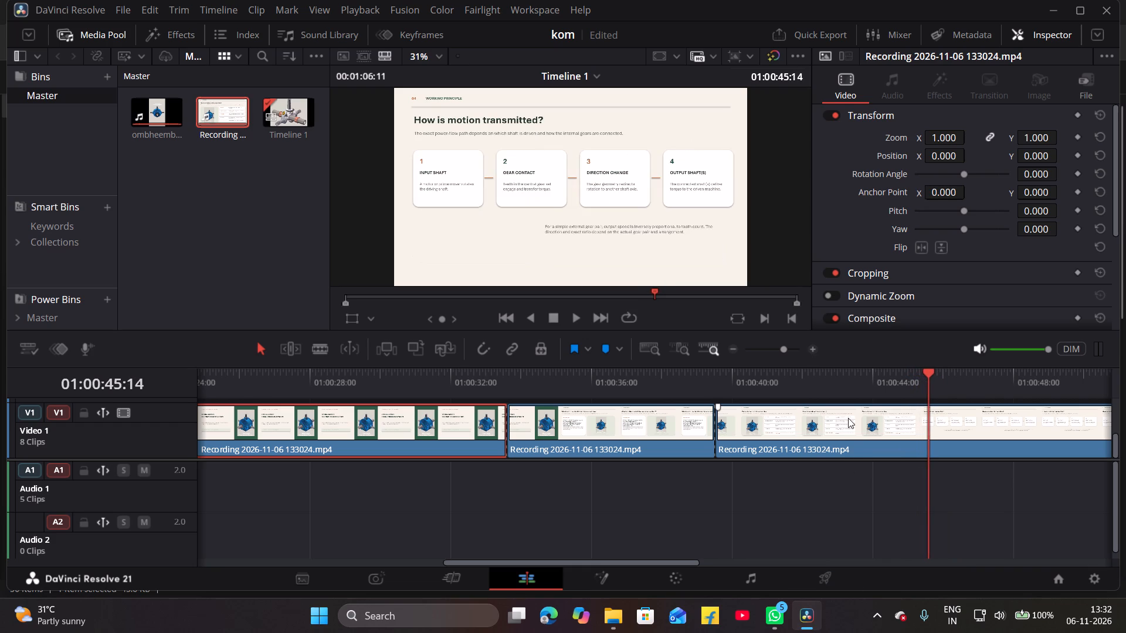
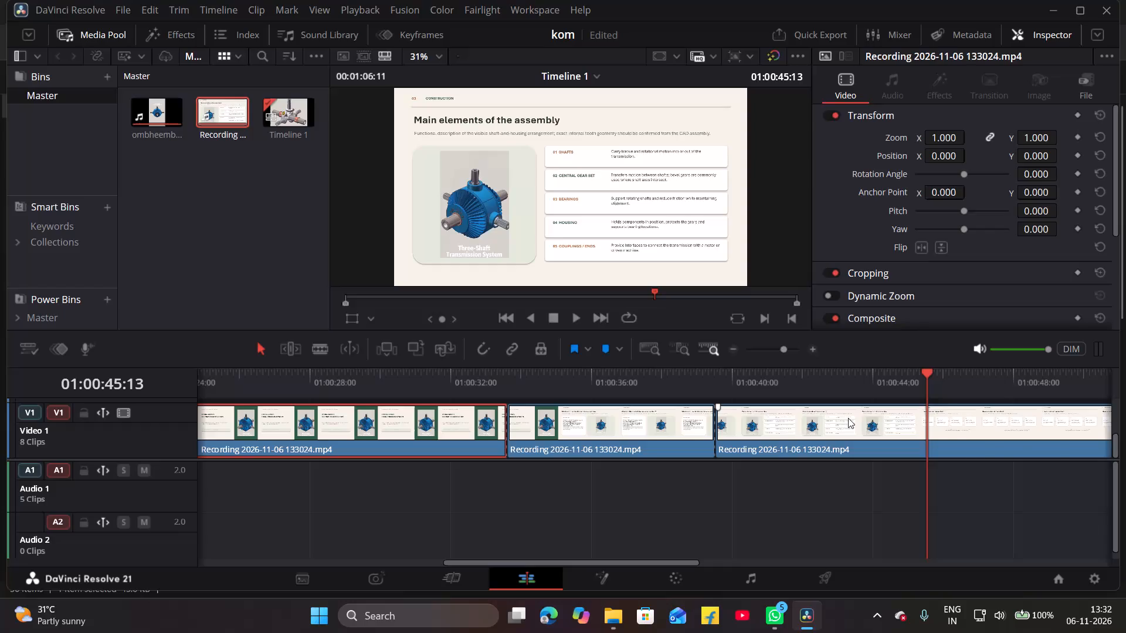
Split the recording's third piece at about 01:00:45:13, where the slide changes to "How is motion transmitted?".
{"action": "key", "text": "ctrl+b"}
Split the recording's fourth piece at 01:00:52:13, where the slide changes to "Where can multi-shaft transmissions be useful?".
{"action": "key", "text": "Right"}
{"action": "key", "text": "Right"}
{"action": "key", "text": "Right"}
{"action": "key", "text": "Right"}
{"action": "key", "text": "Right"}
{"action": "key", "text": "Right"}
{"action": "key", "text": "Right"}
{"action": "key", "text": "Right"}
{"action": "key", "text": "Right"}
{"action": "key", "text": "Right"}
{"action": "key", "text": "Right"}
{"action": "key", "text": "Right"}
{"action": "key", "text": "Right"}
{"action": "key", "text": "Right"}
{"action": "key", "text": "Right"}
{"action": "key", "text": "Right"}
{"action": "key", "text": "Right"}
{"action": "key", "text": "Right"}
{"action": "key", "text": "Right"}
{"action": "key", "text": "Right"}
{"action": "key", "text": "Right"}
{"action": "key", "text": "Right"}
{"action": "key", "text": "Right"}
{"action": "key", "text": "Right"}
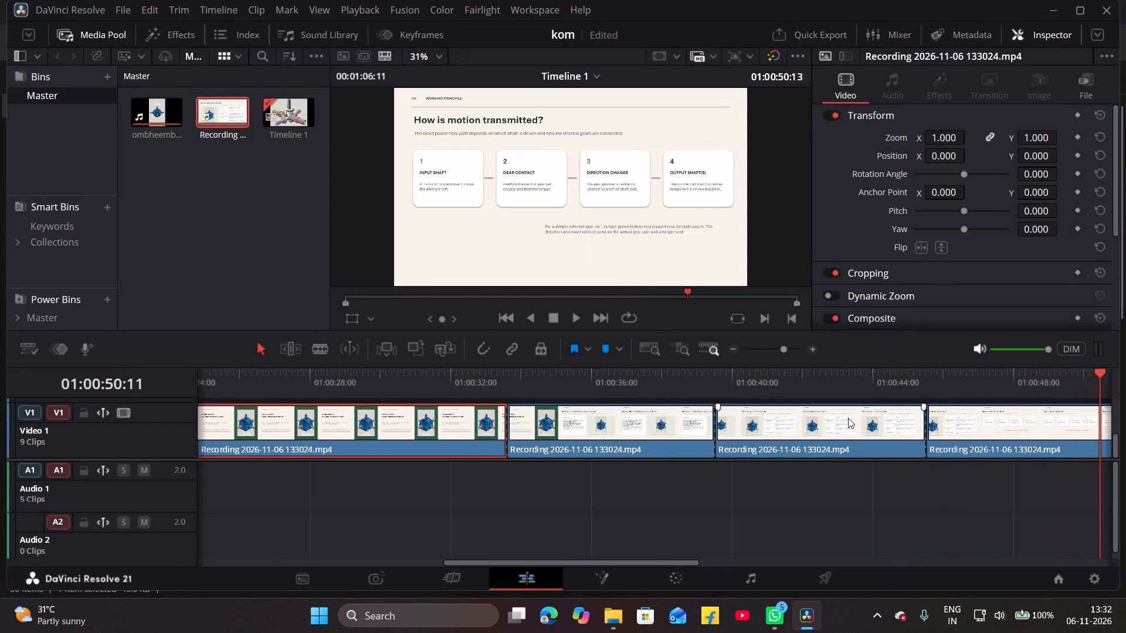
{"action": "key", "text": "Right"}
{"action": "key", "text": "Right"}
{"action": "key", "text": "Right"}
{"action": "key", "text": "Right"}
{"action": "key", "text": "Right"}
{"action": "key", "text": "Right"}
{"action": "key", "text": "Right"}
{"action": "key", "text": "Right"}
{"action": "key", "text": "Right"}
{"action": "key", "text": "Right"}
{"action": "key", "text": "Right"}
{"action": "key", "text": "Right"}
{"action": "key", "text": "Right"}
{"action": "key", "text": "Right"}
{"action": "key", "text": "Right"}
{"action": "key", "text": "Right"}
{"action": "key", "text": "Right"}
{"action": "key", "text": "Right"}
{"action": "key", "text": "Right"}
{"action": "key", "text": "Right"}
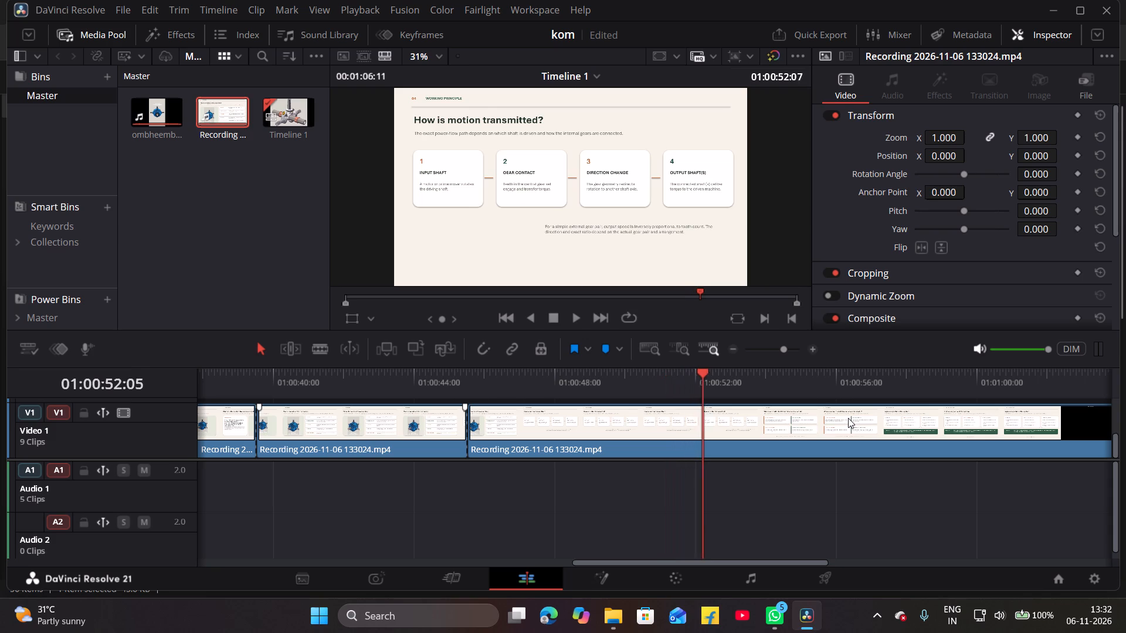
{"action": "key", "text": "Left"}
{"action": "key", "text": "Left"}
{"action": "key", "text": "Left"}
{"action": "key", "text": "Left"}
{"action": "key", "text": "Left"}
{"action": "key", "text": "Left"}
{"action": "key", "text": "Left"}
{"action": "key", "text": "Left"}
{"action": "key", "text": "Left"}
{"action": "key", "text": "Left"}
{"action": "key", "text": "Left"}
{"action": "key", "text": "Left"}
{"action": "key", "text": "Left"}
{"action": "key", "text": "Left"}
{"action": "key", "text": "Left"}
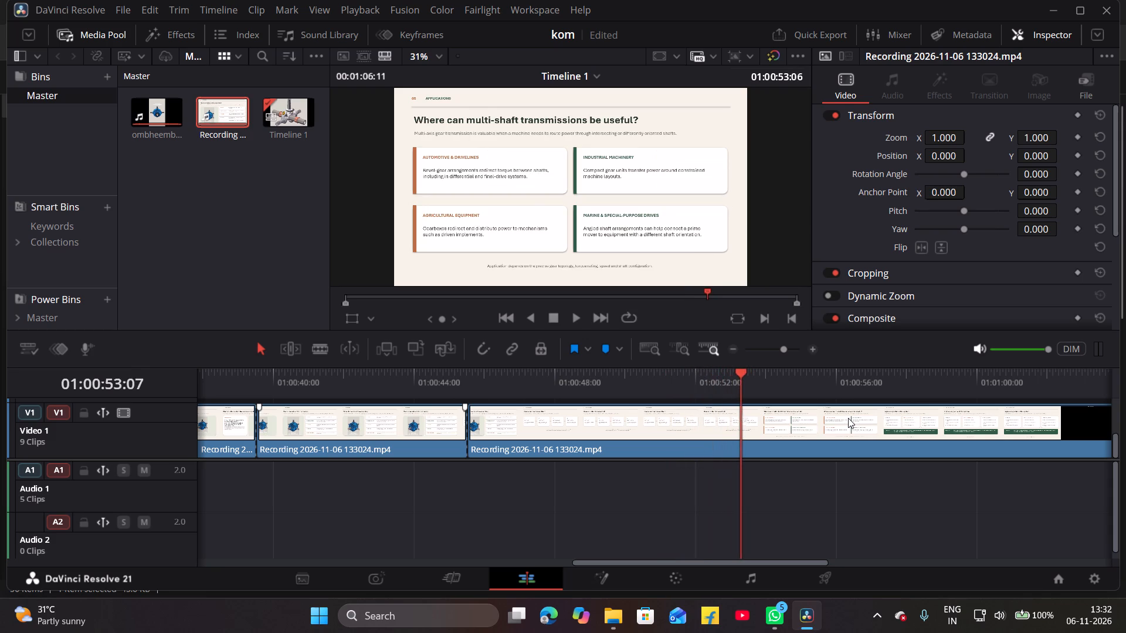
{"action": "key", "text": "Left"}
{"action": "key", "text": "Left"}
{"action": "key", "text": "Left"}
{"action": "key", "text": "Left"}
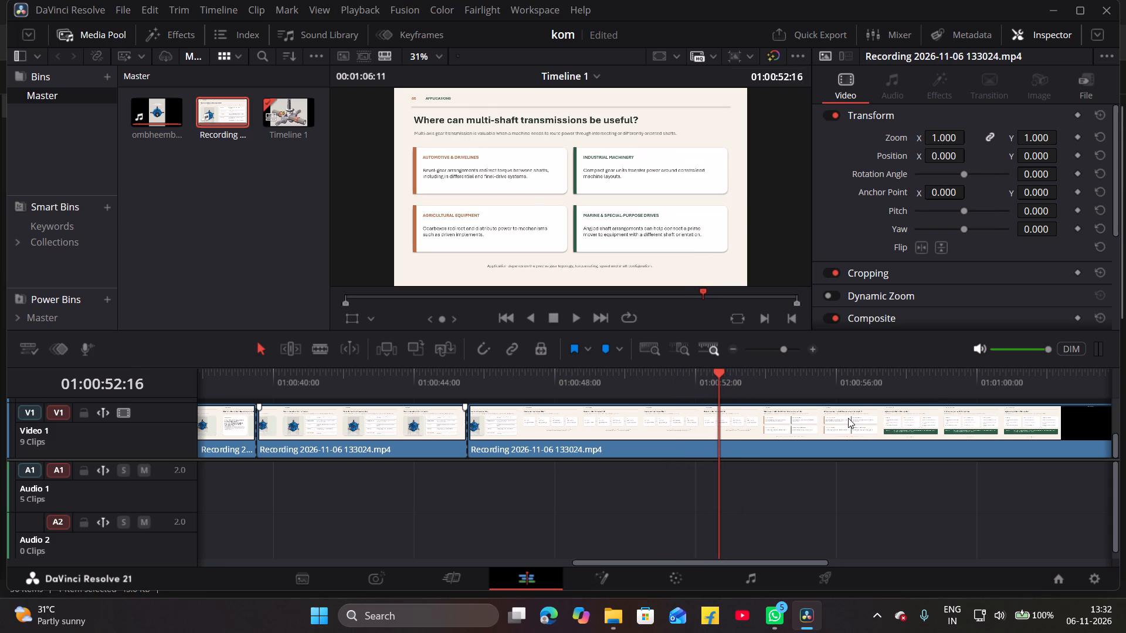
{"action": "key", "text": "Left"}
{"action": "key", "text": "Left"}
{"action": "key", "text": "Left"}
{"action": "key", "text": "Right"}
{"action": "key", "text": "Right"}
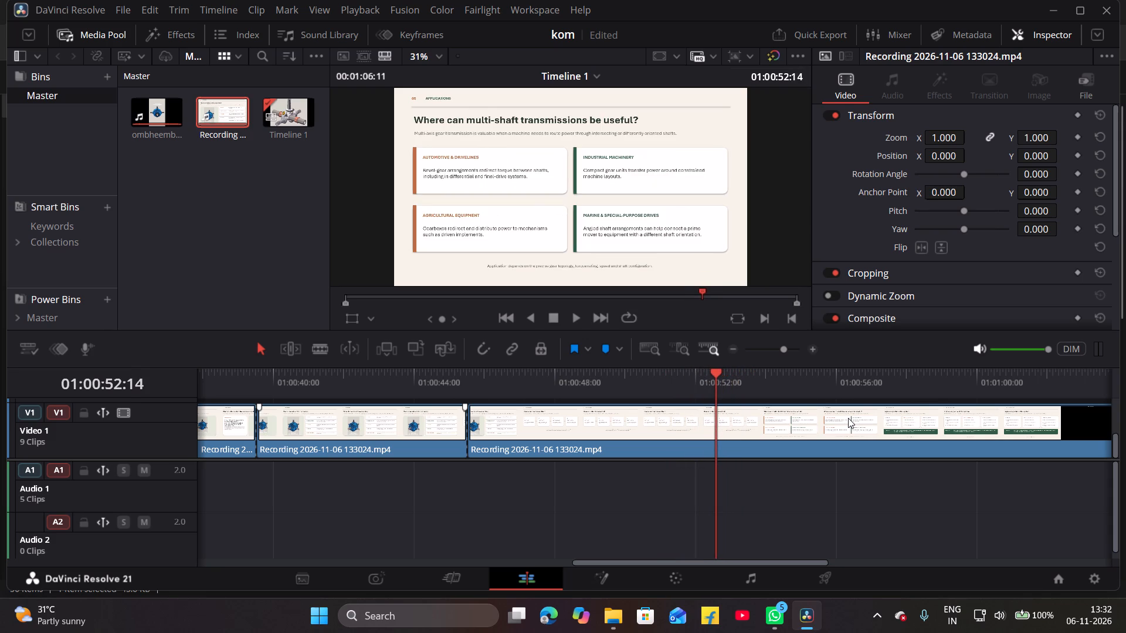
{"action": "key", "text": "Left"}
{"action": "key", "text": "Left"}
{"action": "key", "text": "ctrl+b"}
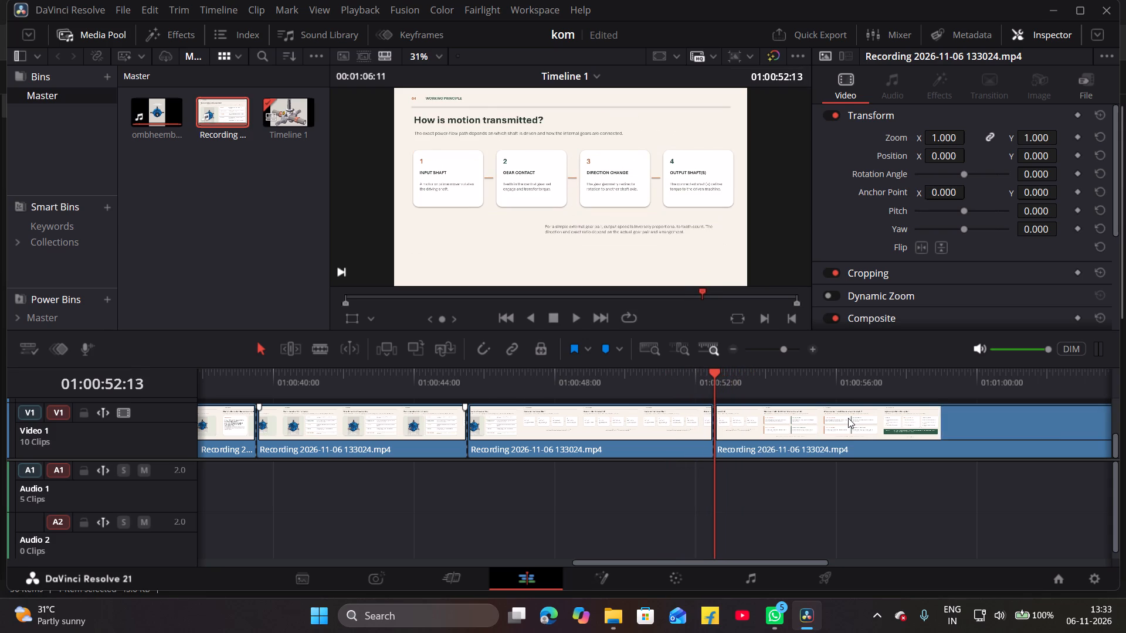
Split the recording's fifth piece at 01:00:58:14, where the slide changes to "Engineering value of the system".
{"action": "key", "text": "Right"}
{"action": "key", "text": "Right"}
{"action": "key", "text": "Right"}
{"action": "key", "text": "Right"}
{"action": "key", "text": "Right"}
{"action": "key", "text": "Right"}
{"action": "key", "text": "Right"}
{"action": "key", "text": "Right"}
{"action": "key", "text": "Right"}
{"action": "key", "text": "Right"}
{"action": "key", "text": "Right"}
{"action": "key", "text": "Right"}
{"action": "key", "text": "Right"}
{"action": "key", "text": "Right"}
{"action": "key", "text": "Right"}
{"action": "key", "text": "Right"}
{"action": "key", "text": "Right"}
{"action": "key", "text": "Right"}
{"action": "key", "text": "Right"}
{"action": "key", "text": "Right"}
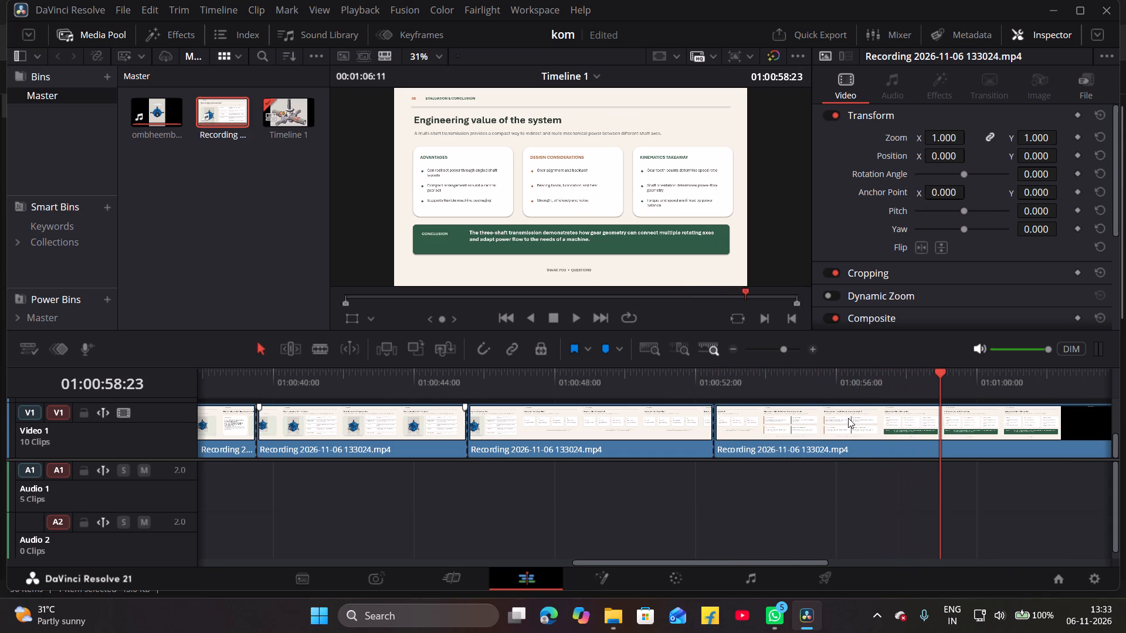
{"action": "key", "text": "Left"}
{"action": "key", "text": "Left"}
{"action": "key", "text": "Left"}
{"action": "key", "text": "Left"}
{"action": "key", "text": "Left"}
{"action": "key", "text": "Left"}
{"action": "key", "text": "Left"}
{"action": "key", "text": "Left"}
{"action": "key", "text": "Left"}
{"action": "key", "text": "Left"}
{"action": "key", "text": "Left"}
{"action": "key", "text": "Left"}
{"action": "key", "text": "Left"}
{"action": "key", "text": "Left"}
{"action": "key", "text": "Left"}
{"action": "key", "text": "Left"}
{"action": "key", "text": "Left"}
{"action": "key", "text": "Left"}
{"action": "key", "text": "Left"}
{"action": "key", "text": "Left"}
{"action": "key", "text": "Right"}
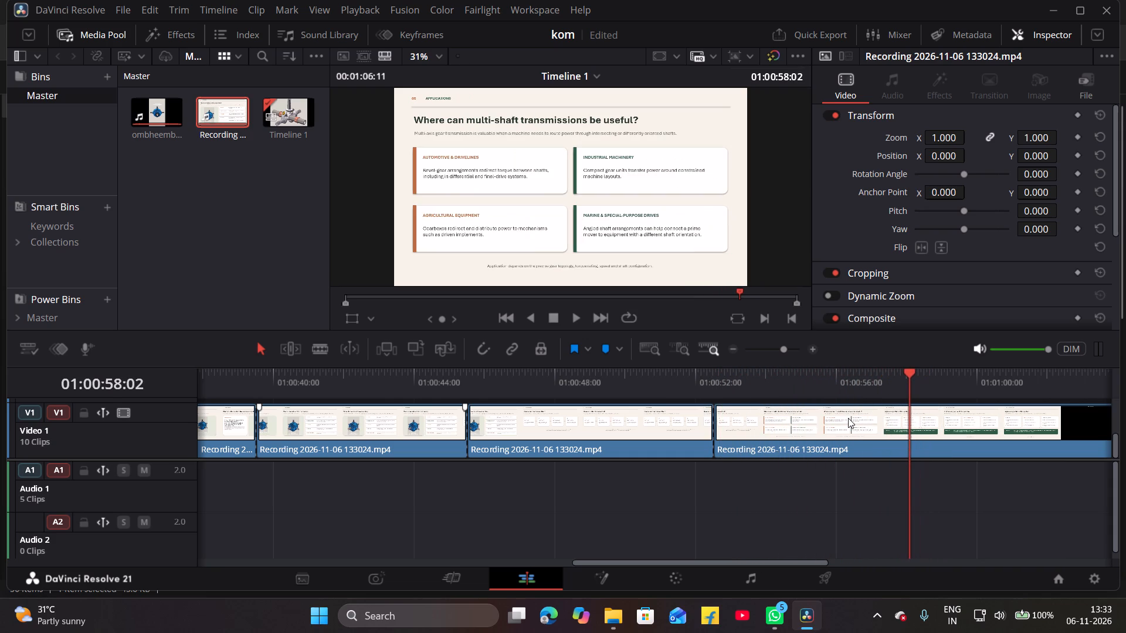
{"action": "key", "text": "Right"}
{"action": "key", "text": "Right"}
{"action": "key", "text": "Right"}
{"action": "key", "text": "Right"}
{"action": "key", "text": "Right"}
{"action": "key", "text": "Right"}
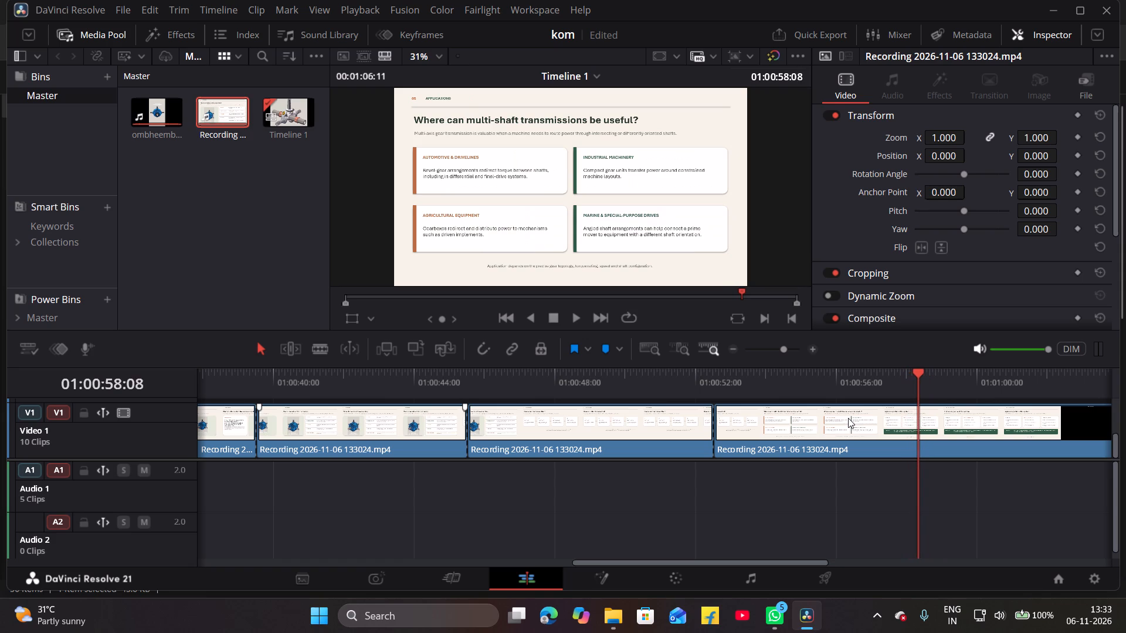
{"action": "key", "text": "Right"}
{"action": "key", "text": "Right"}
{"action": "key", "text": "Right"}
{"action": "key", "text": "Right"}
{"action": "key", "text": "Right"}
{"action": "key", "text": "Right"}
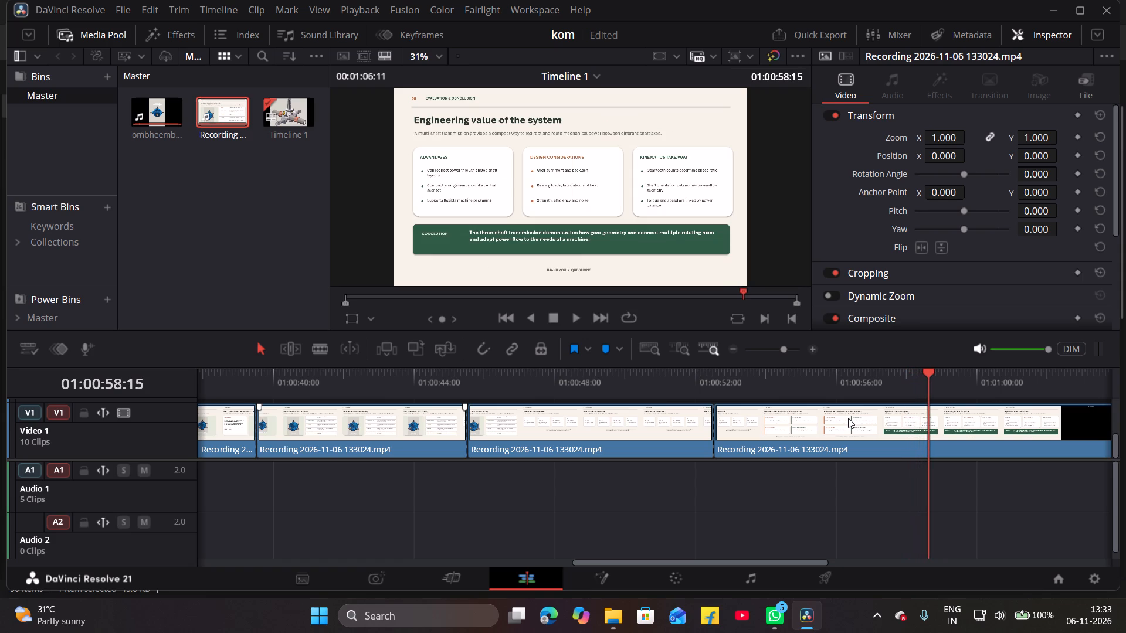
{"action": "key", "text": "Left"}
{"action": "key", "text": "ctrl+b"}
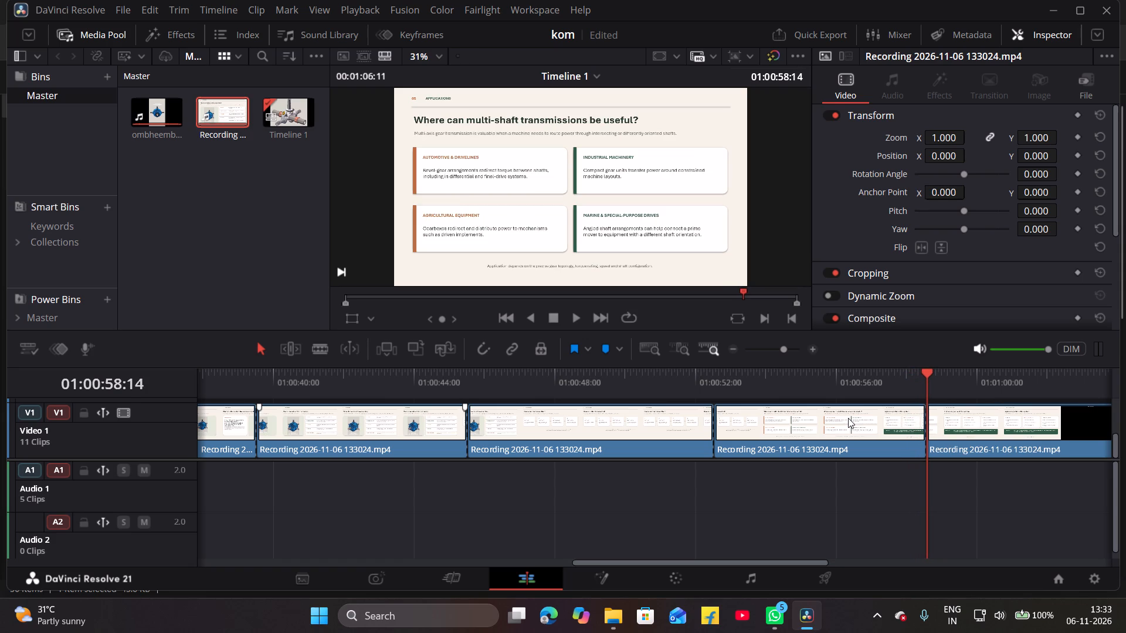
Split the recording's last piece at 01:01:02:14, about 4 seconds into the "Engineering value of the system" slide.
{"action": "key", "text": "Right"}
{"action": "key", "text": "Right"}
{"action": "key", "text": "Right"}
{"action": "key", "text": "Right"}
{"action": "key", "text": "Right"}
{"action": "key", "text": "Right"}
{"action": "key", "text": "Right"}
{"action": "key", "text": "Right"}
{"action": "key", "text": "Right"}
{"action": "key", "text": "Right"}
{"action": "key", "text": "Right"}
{"action": "key", "text": "Right"}
{"action": "key", "text": "Right"}
{"action": "key", "text": "Right"}
{"action": "key", "text": "Right"}
{"action": "key", "text": "Right"}
{"action": "key", "text": "Right"}
{"action": "key", "text": "Right"}
{"action": "key", "text": "Right"}
{"action": "key", "text": "Right"}
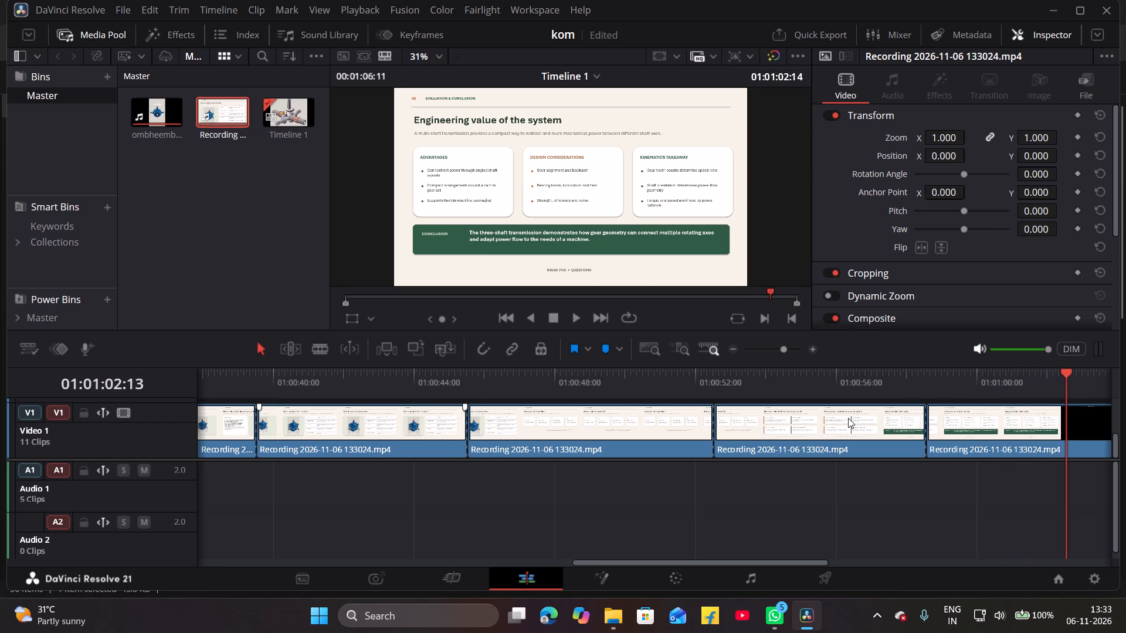
{"action": "key", "text": "ctrl+b"}
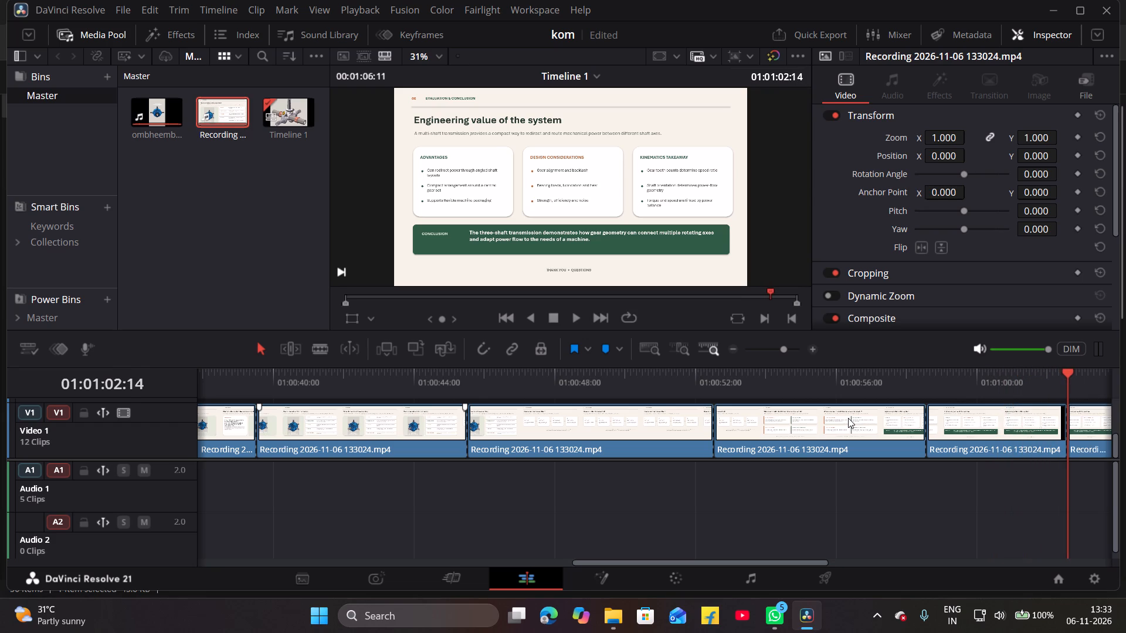
Delete the leftover end piece of the recording after 01:01:02:14 on Video 1.
{"action": "left_click", "coordinate": [737, 348]}
{"action": "left_click", "coordinate": [981, 433]}
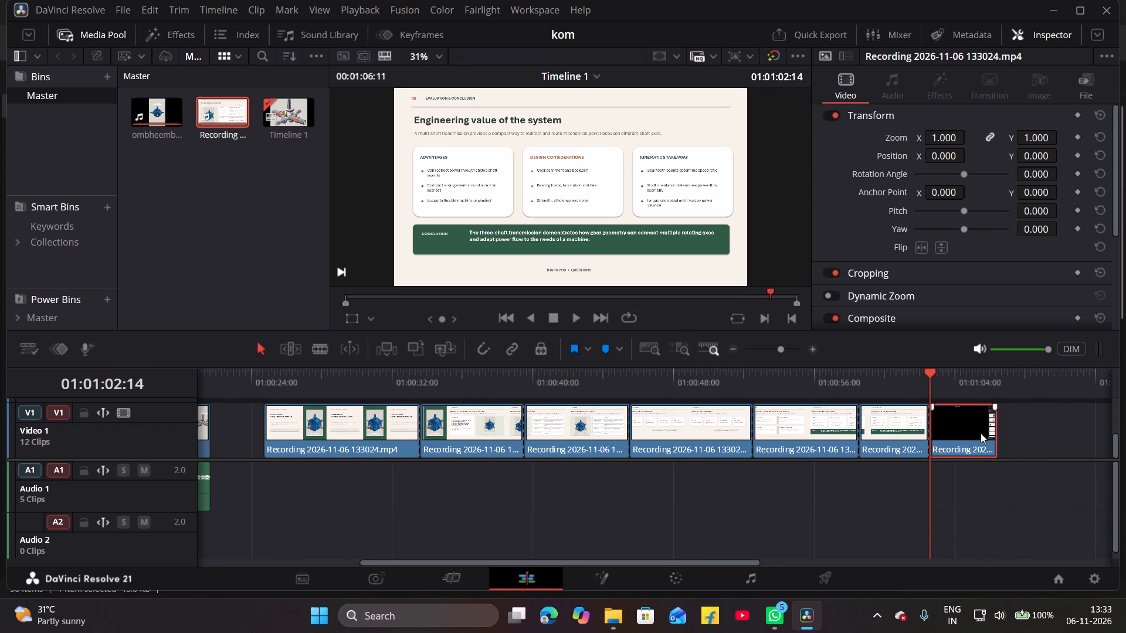
{"action": "key", "text": "BackSpace"}
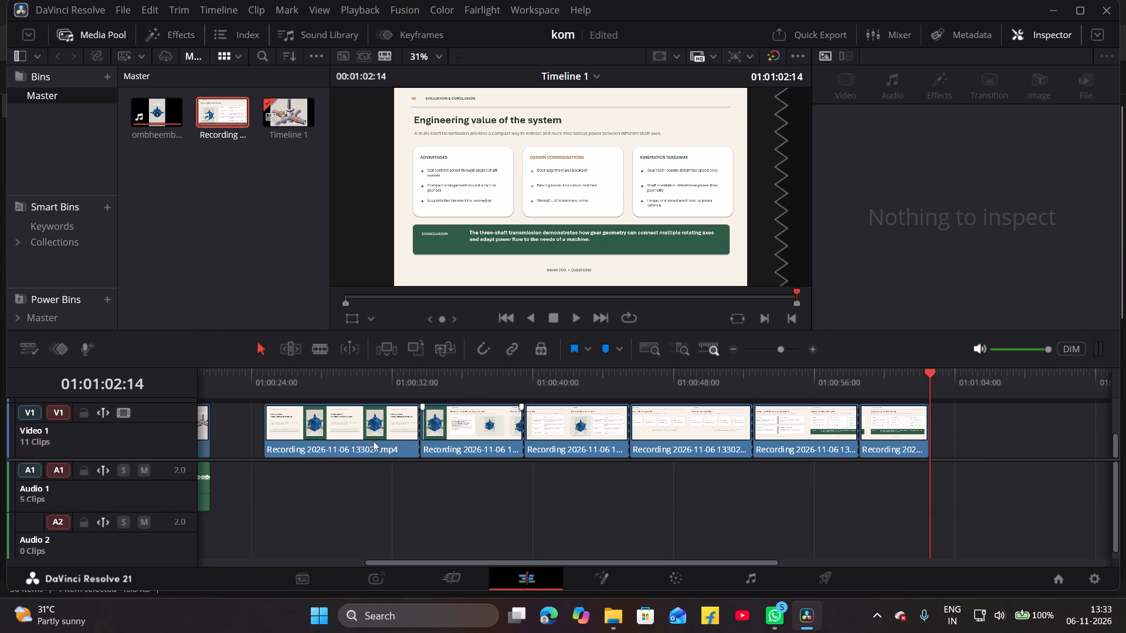
Apply Freeze Frame to the title slide piece from 01:00:29:15 through its clip speed settings.
{"action": "left_click", "coordinate": [341, 439]}
{"action": "left_click", "coordinate": [350, 389]}
{"action": "right_click", "coordinate": [374, 424]}
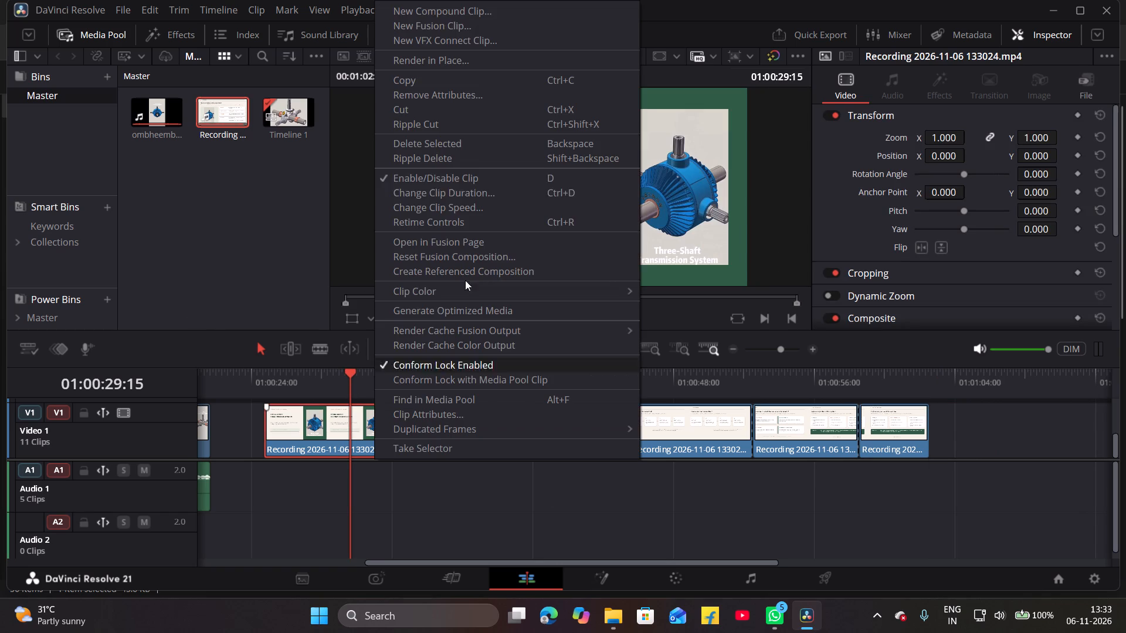
{"action": "left_click", "coordinate": [483, 205]}
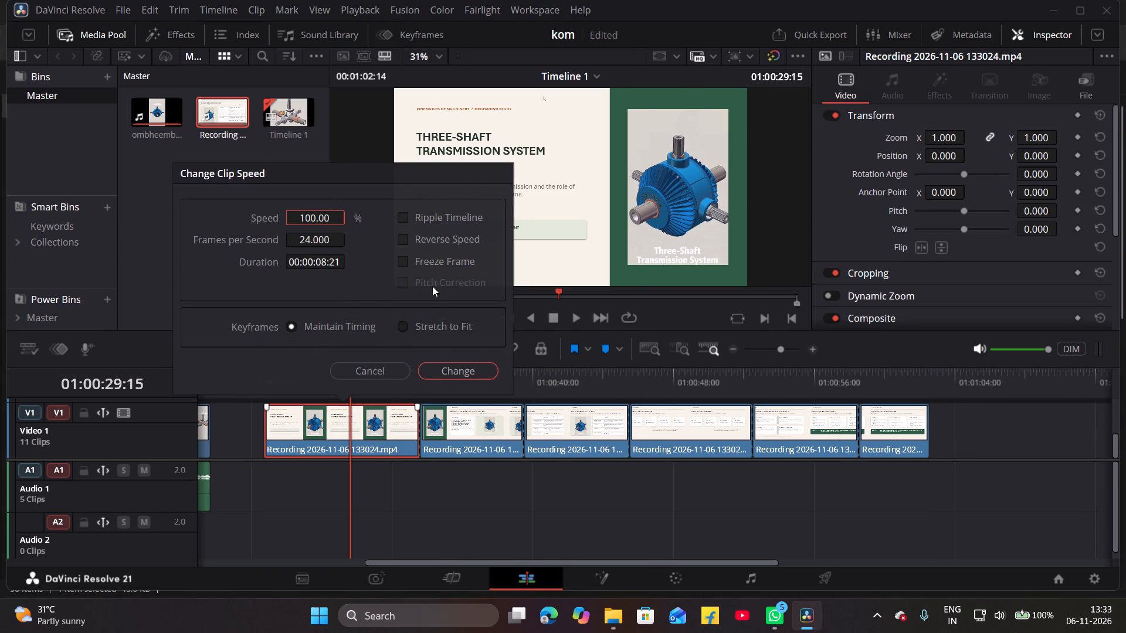
{"action": "left_click", "coordinate": [403, 260]}
{"action": "left_click", "coordinate": [460, 369]}
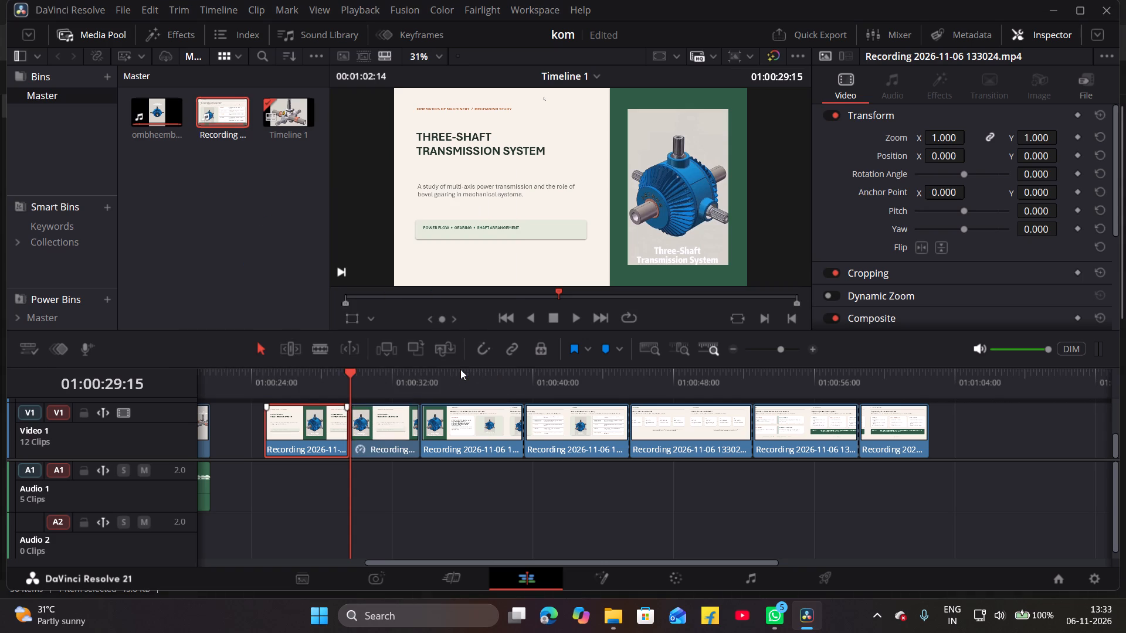
Ripple delete the frozen part of the title slide after 01:00:29:15, closing the gap on Video 1.
{"action": "left_click", "coordinate": [320, 384]}
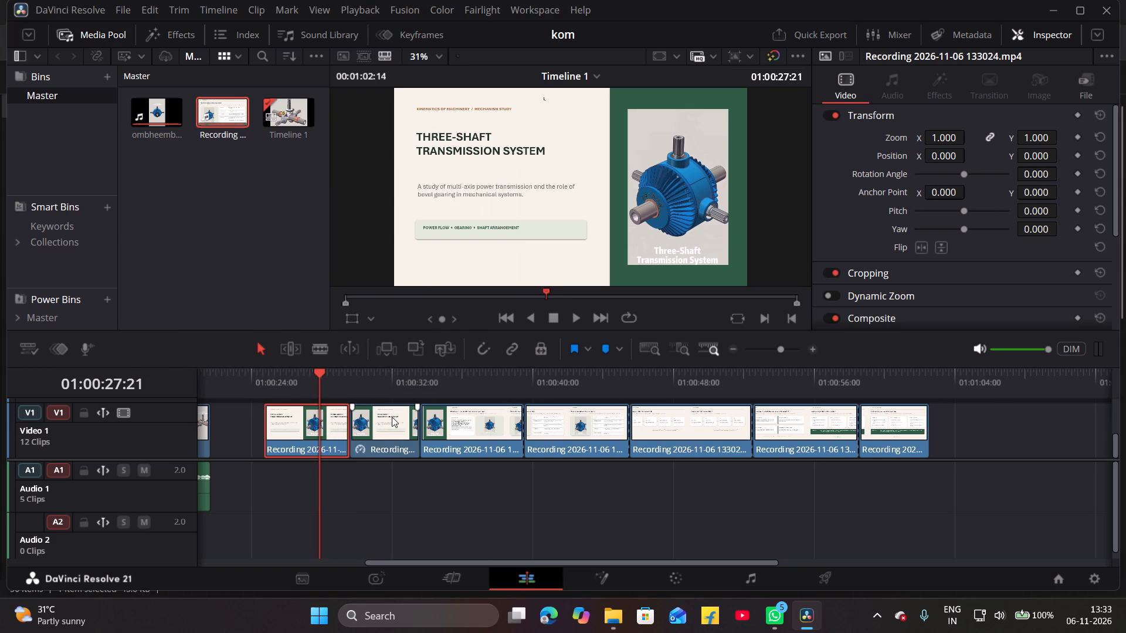
{"action": "left_click", "coordinate": [390, 417]}
{"action": "key", "text": "Delete"}
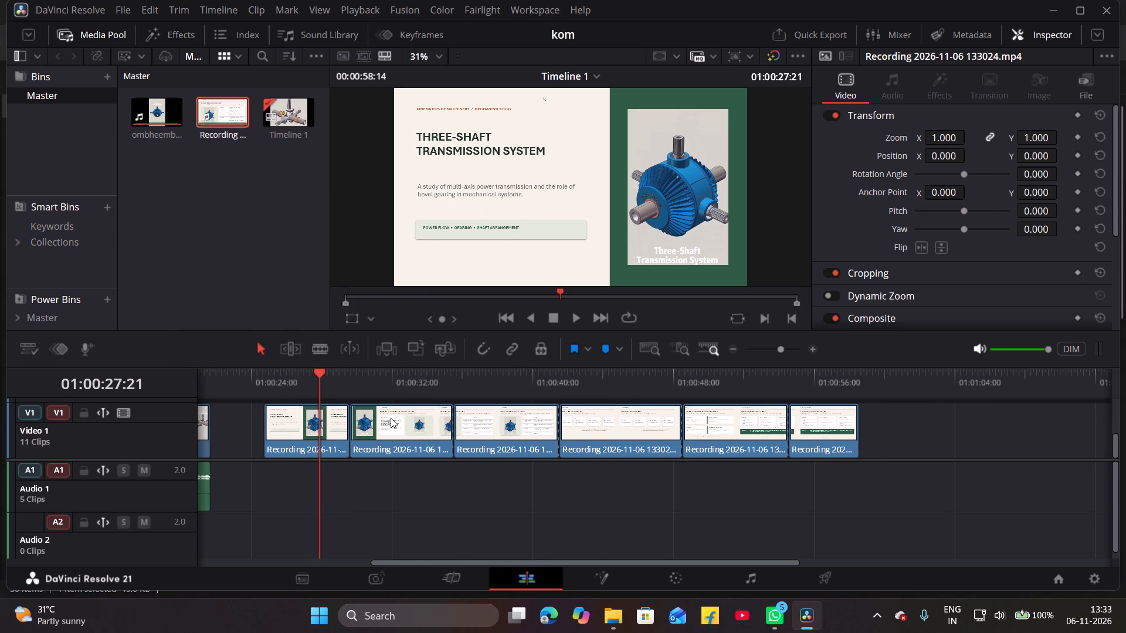
Extend the title slide piece's end slightly, temporarily moving the next slide piece clear of it and placing it back directly after.
{"action": "left_click", "coordinate": [323, 429]}
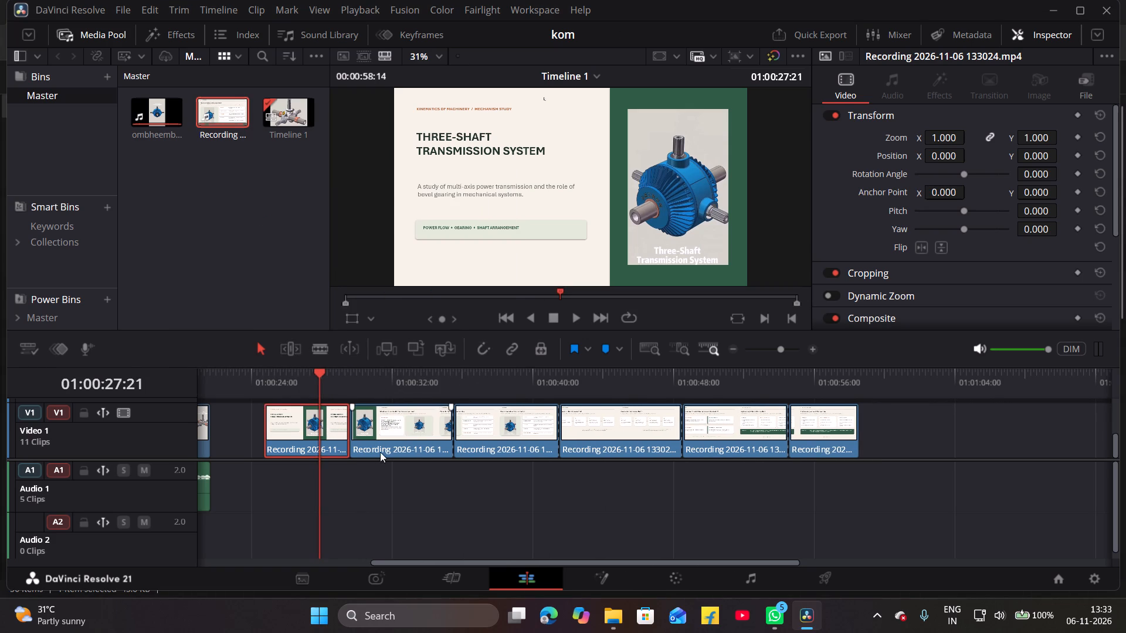
{"action": "left_click_drag", "start_coordinate": [401, 438], "coordinate": [923, 438]}
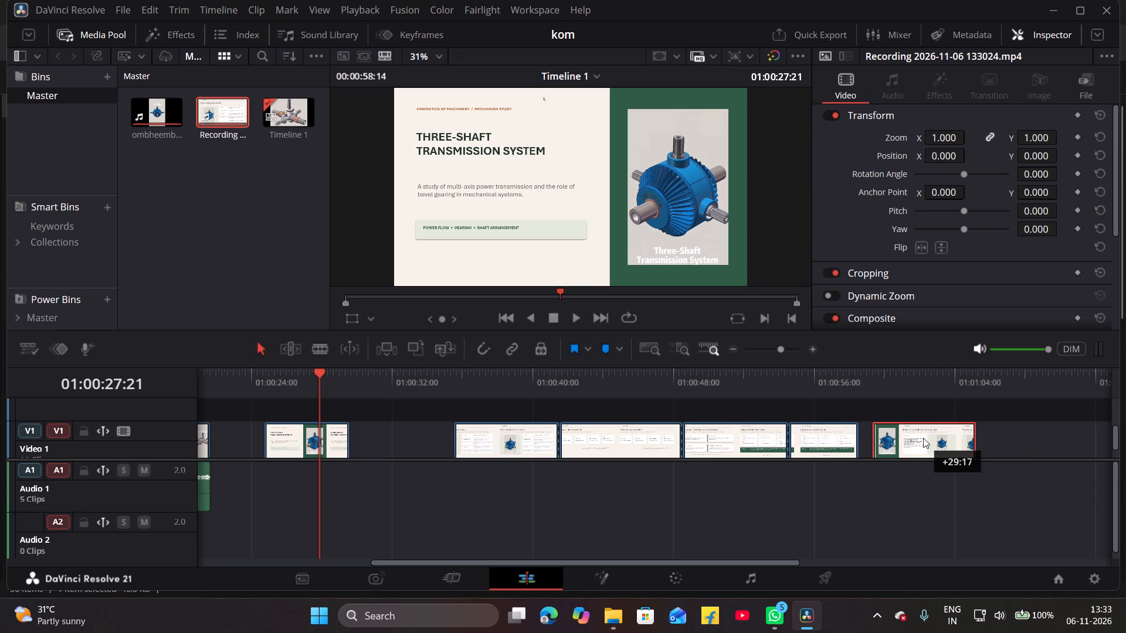
{"action": "left_click_drag", "start_coordinate": [923, 438], "coordinate": [921, 438]}
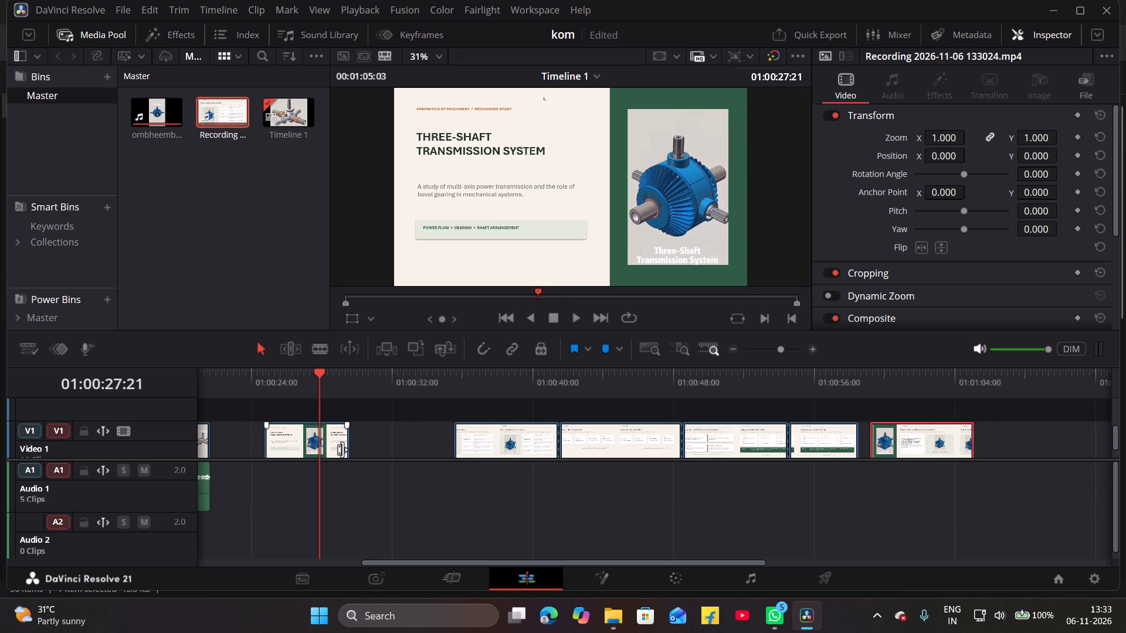
{"action": "left_click", "coordinate": [342, 450]}
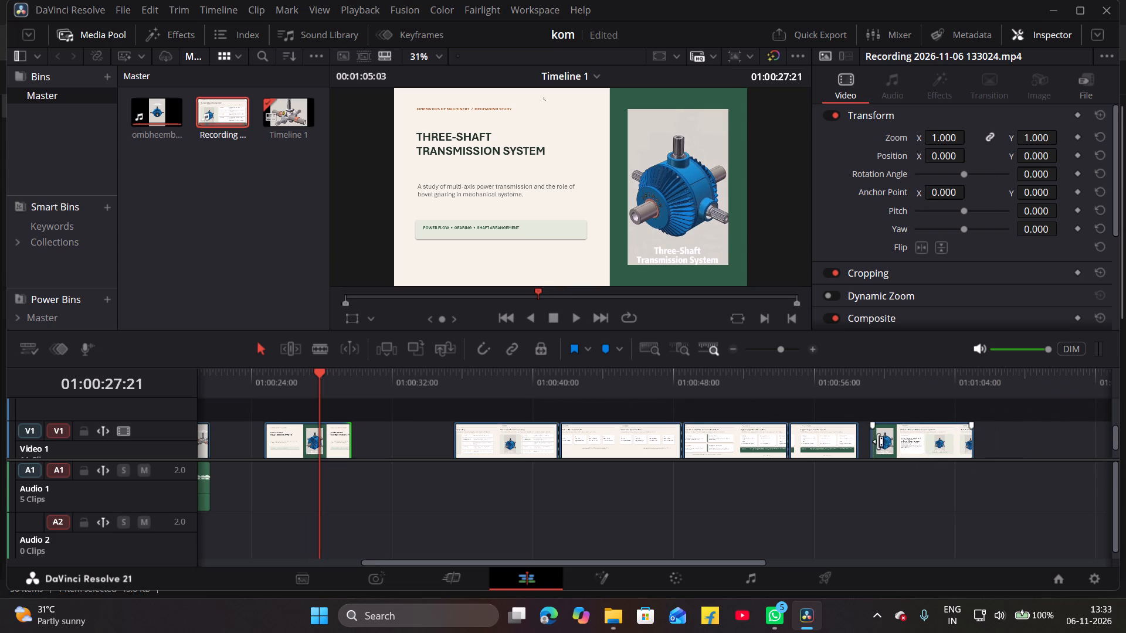
{"action": "left_click_drag", "start_coordinate": [918, 445], "coordinate": [400, 443]}
Freeze the "What is a three-shaft transmission system?" piece from 01:00:32:06 and delete its frozen part from Video 1.
{"action": "left_click", "coordinate": [396, 387]}
{"action": "left_click", "coordinate": [403, 442]}
{"action": "right_click", "coordinate": [403, 442]}
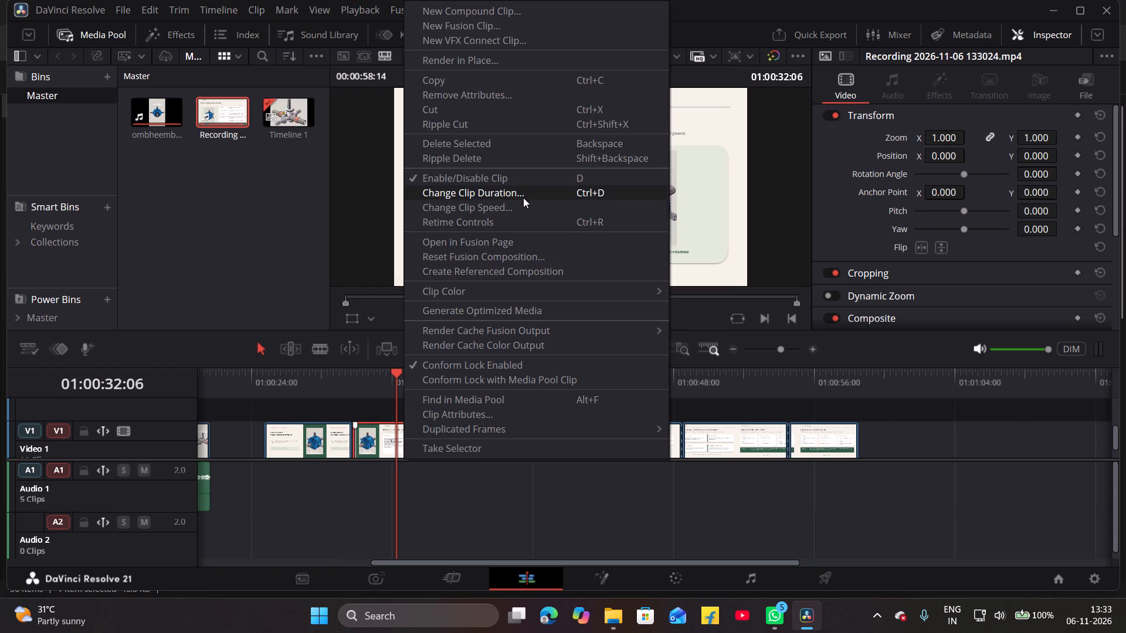
{"action": "left_click", "coordinate": [523, 205]}
{"action": "left_click", "coordinate": [467, 275]}
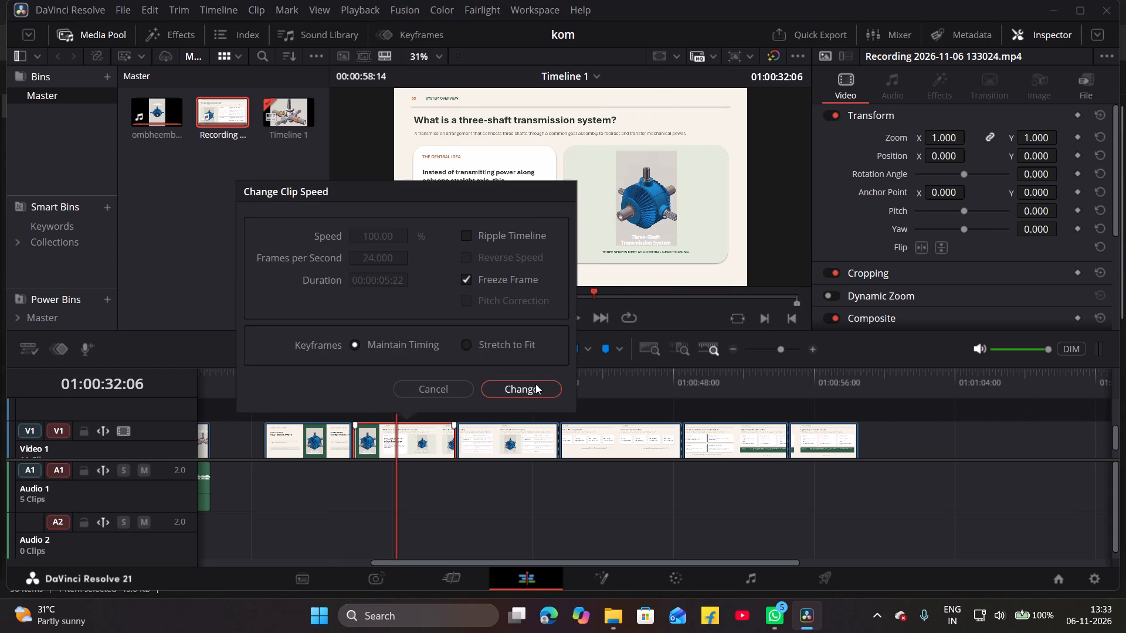
{"action": "left_click", "coordinate": [536, 386]}
{"action": "left_click_drag", "start_coordinate": [423, 443], "coordinate": [437, 440]}
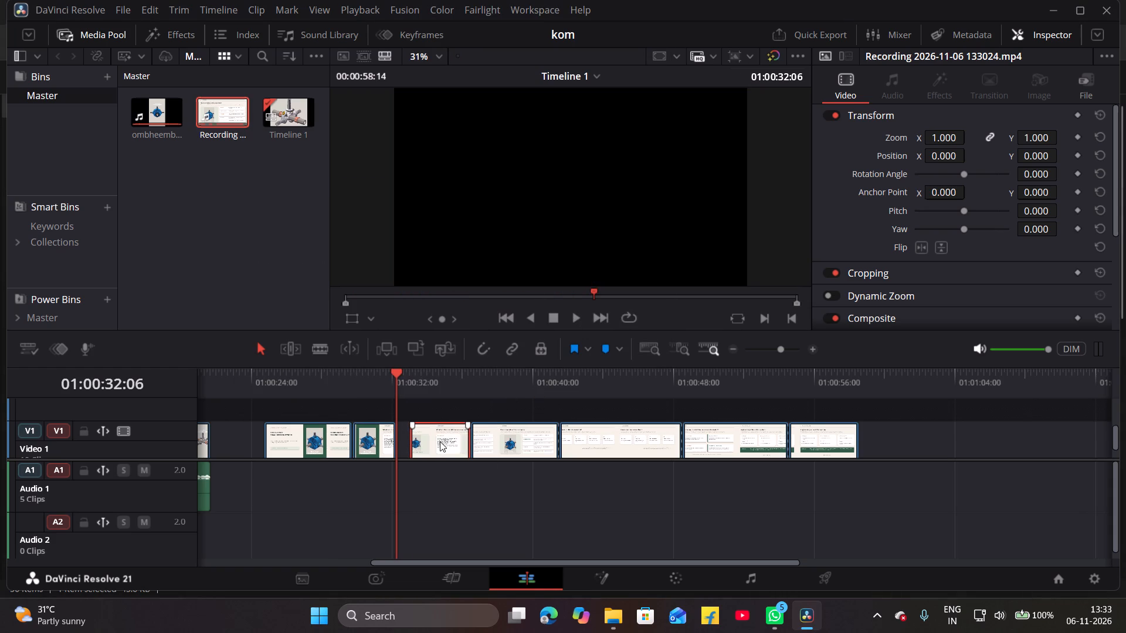
{"action": "key", "text": "BackSpace"}
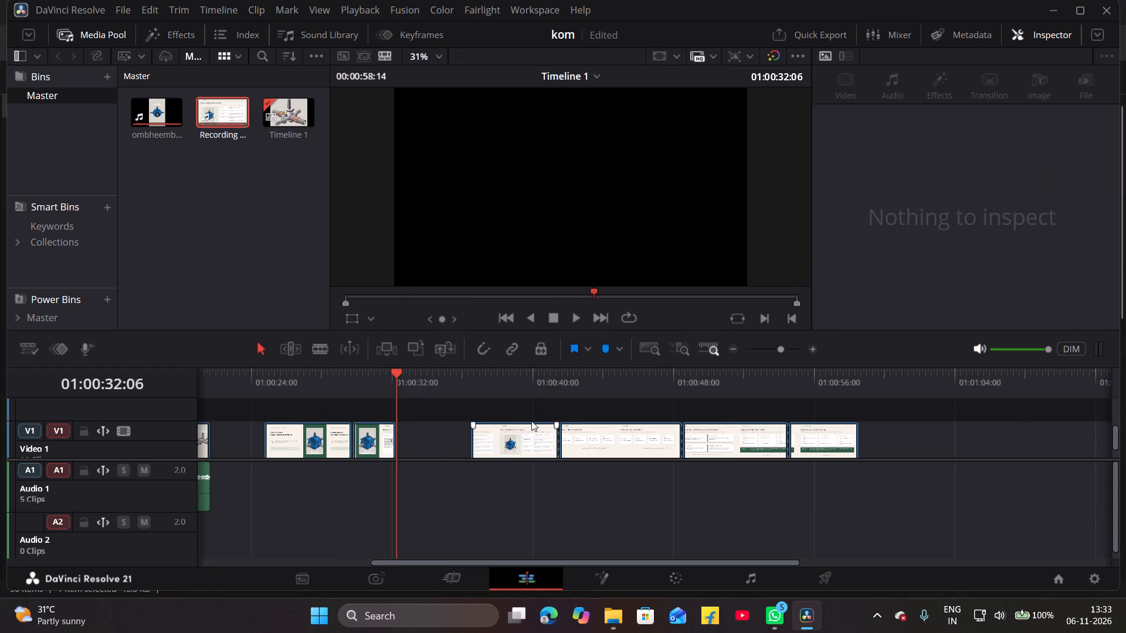
Freeze the "Main elements of the assembly" slide piece from 01:00:38:22 and delete its frozen part from Video 1.
{"action": "left_click", "coordinate": [514, 376]}
{"action": "right_click", "coordinate": [514, 448]}
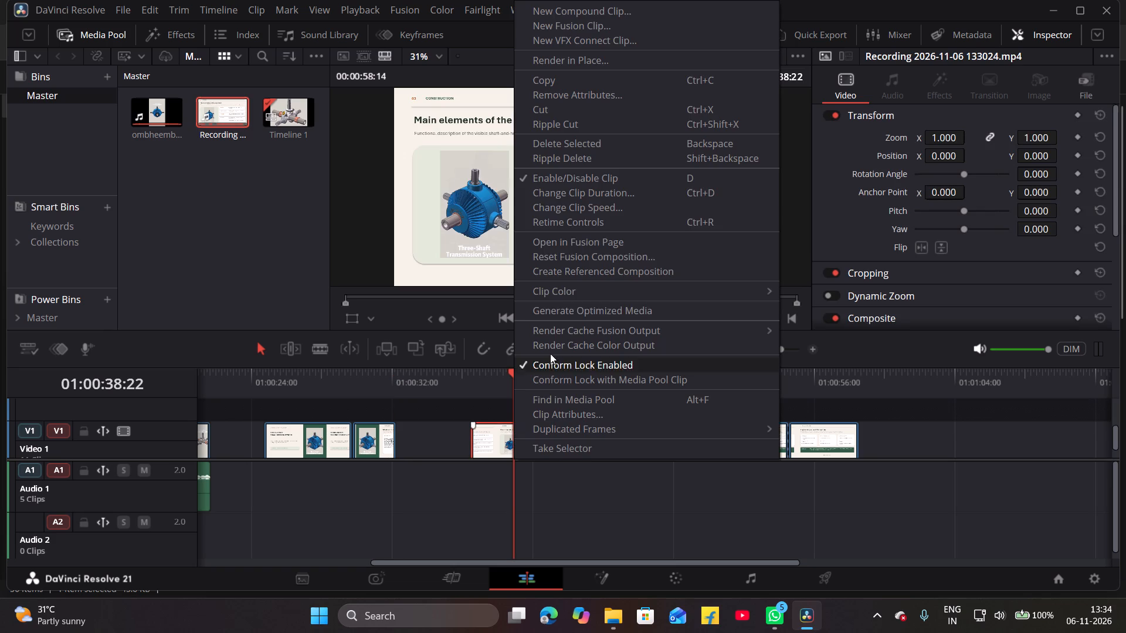
{"action": "left_click", "coordinate": [600, 207]}
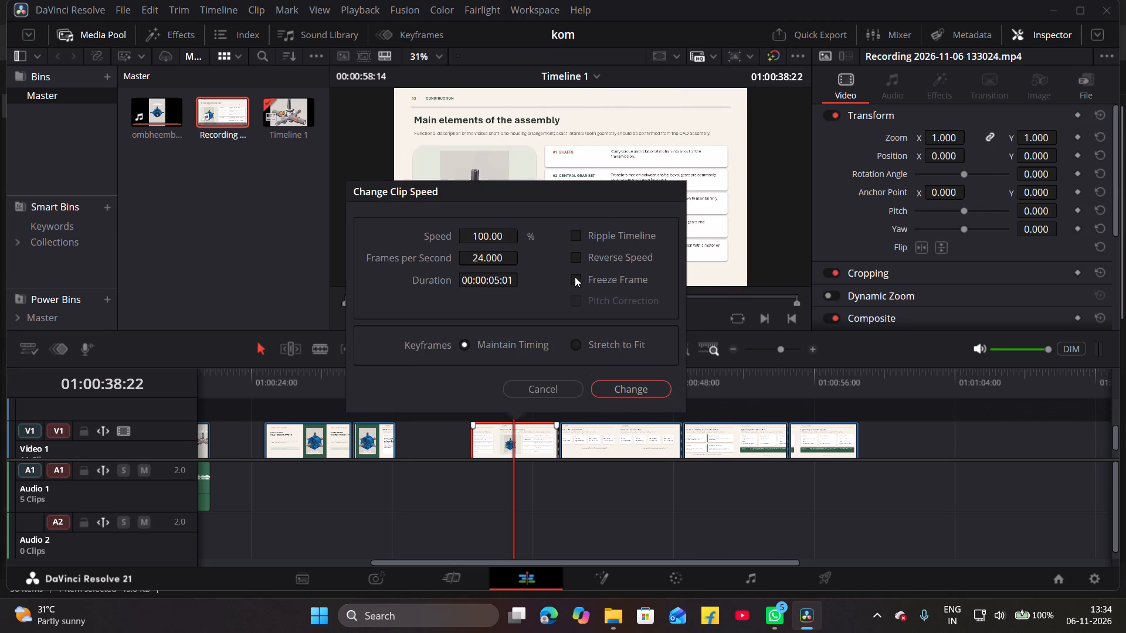
{"action": "left_click", "coordinate": [575, 277]}
{"action": "left_click", "coordinate": [640, 383]}
{"action": "left_click", "coordinate": [538, 441]}
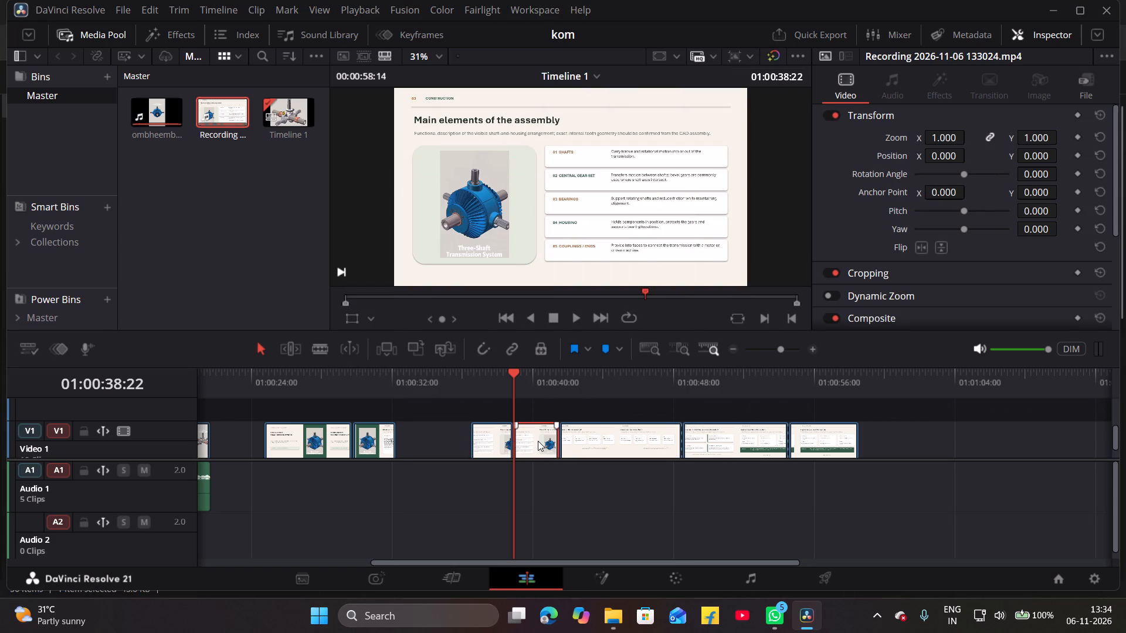
{"action": "key", "text": "BackSpace"}
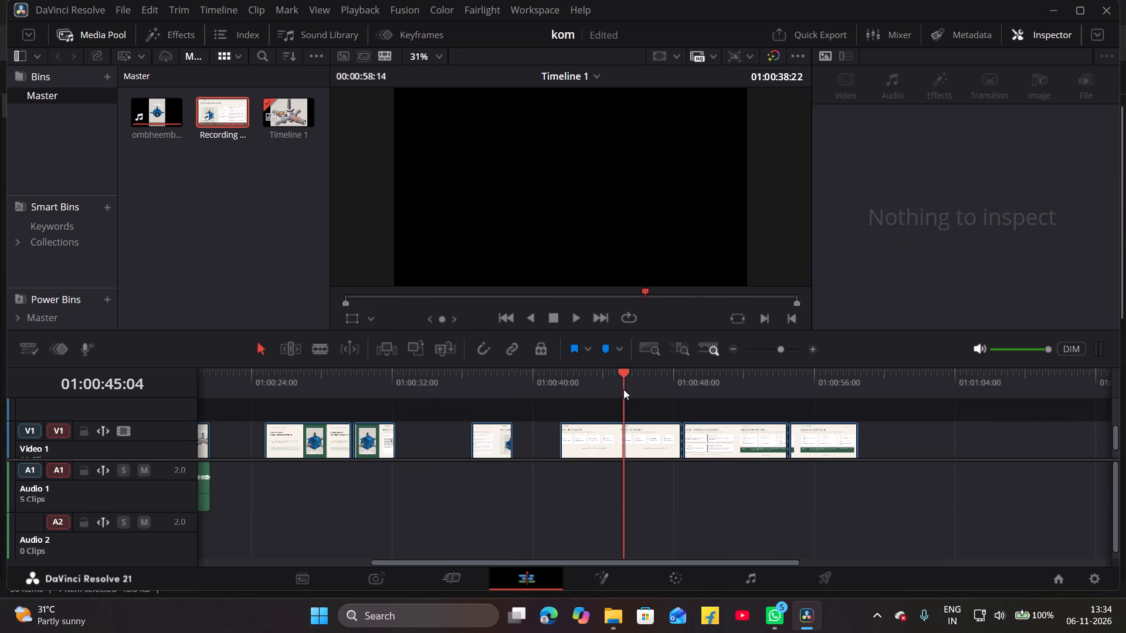
Freeze the "How is motion transmitted?" slide piece from 01:00:45:04 and delete its frozen part from Video 1.
{"action": "left_click", "coordinate": [623, 389]}
{"action": "left_click", "coordinate": [612, 445]}
{"action": "right_click", "coordinate": [612, 445]}
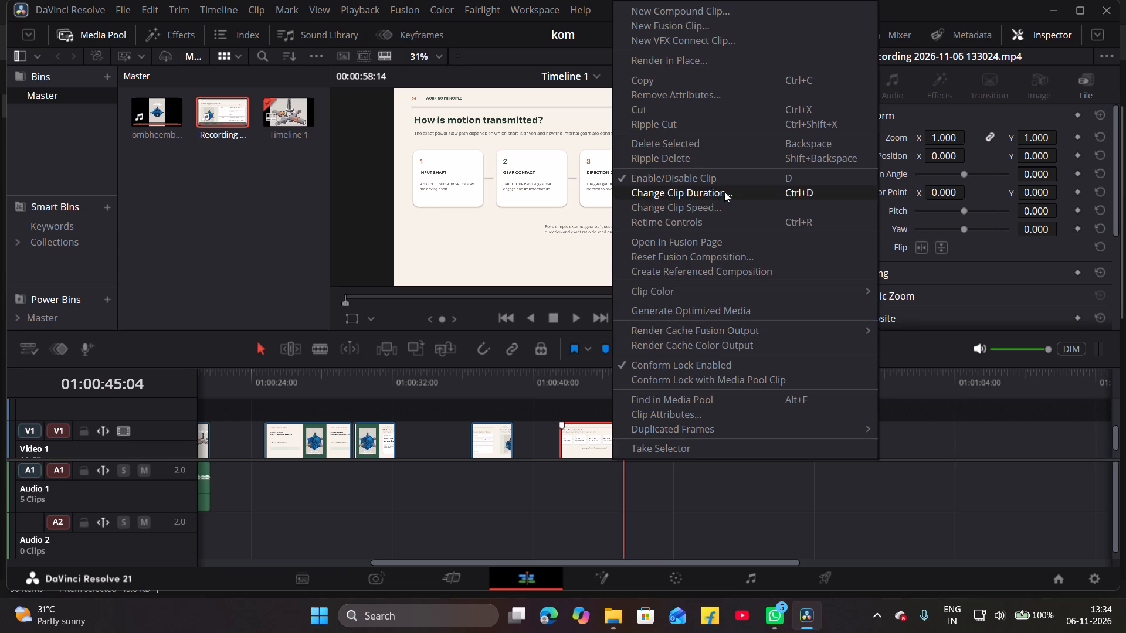
{"action": "left_click", "coordinate": [717, 209]}
{"action": "left_click", "coordinate": [686, 277]}
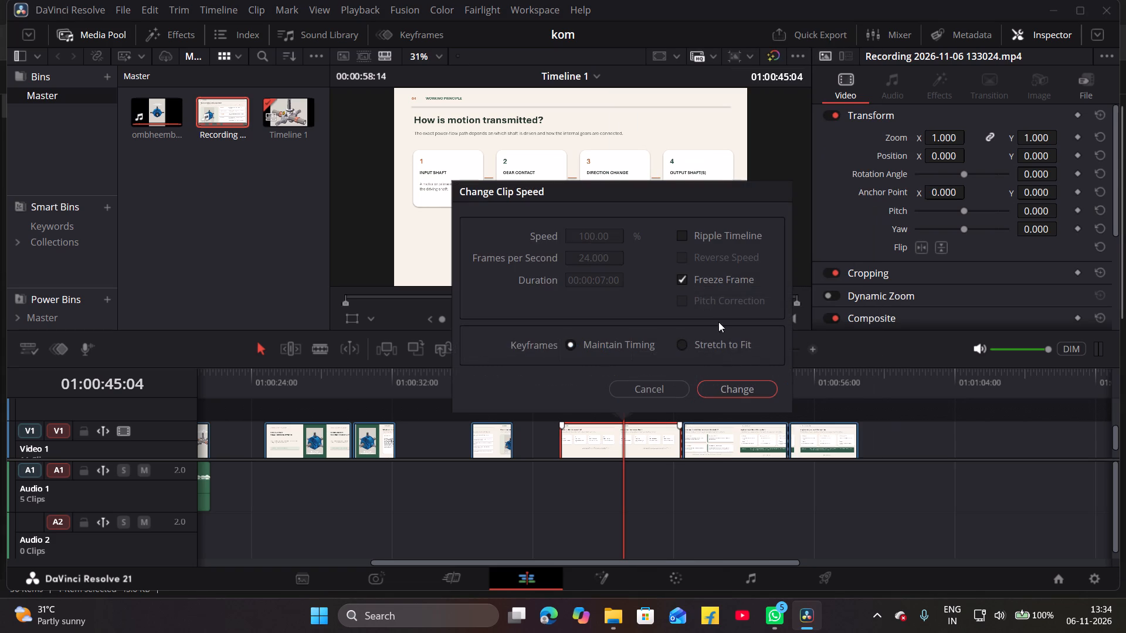
{"action": "left_click", "coordinate": [738, 383]}
{"action": "left_click", "coordinate": [659, 433]}
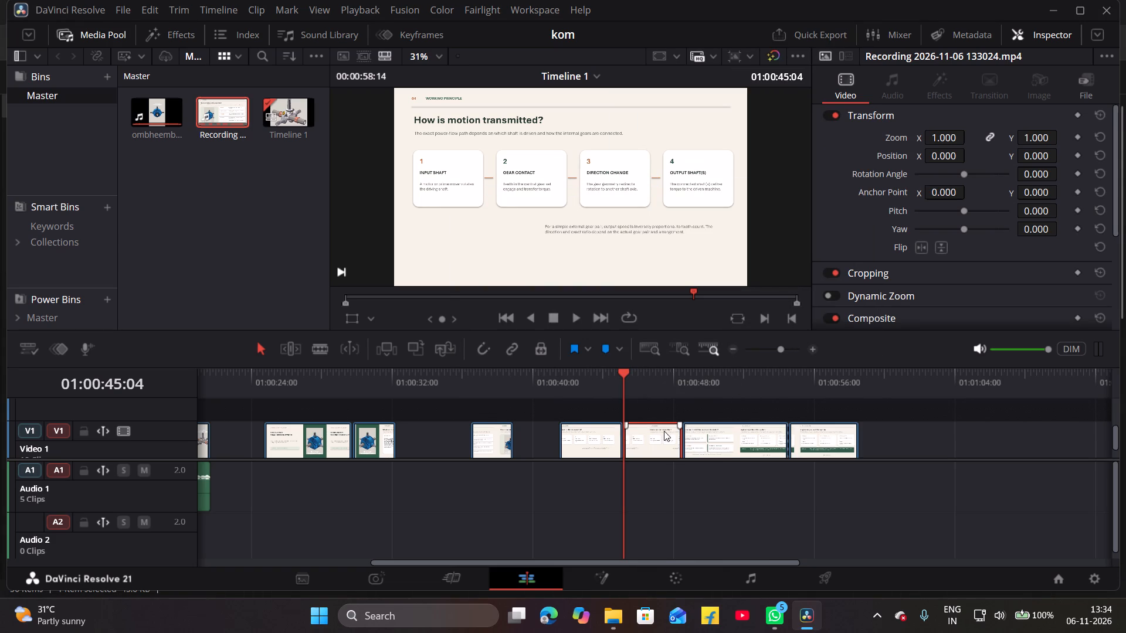
{"action": "key", "text": "BackSpace"}
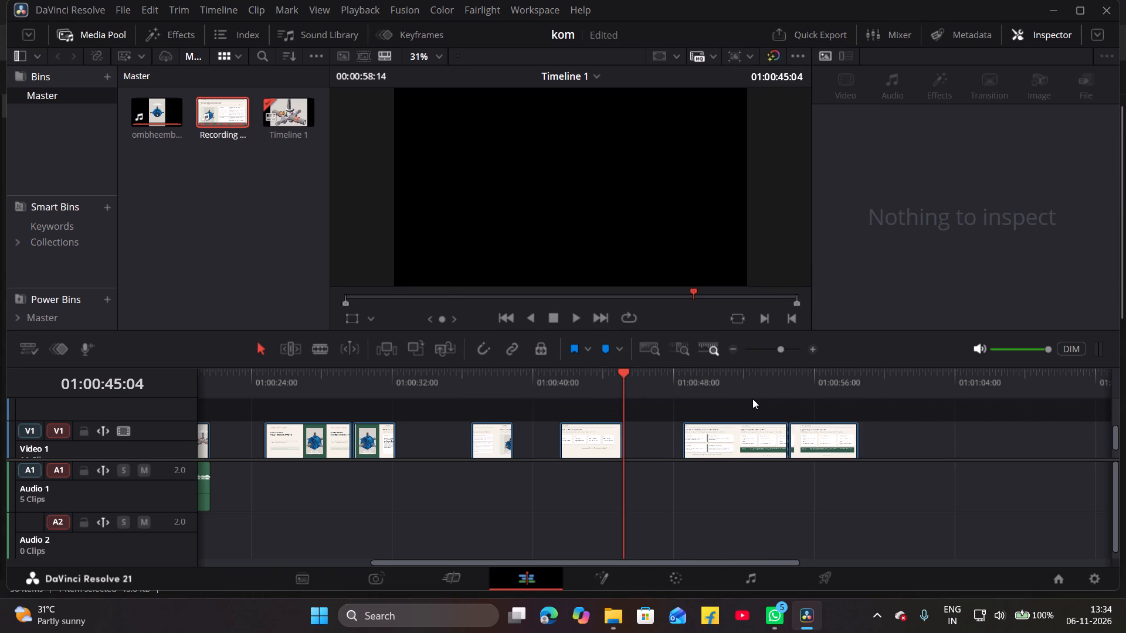
Freeze the "Where can multi-shaft transmissions be useful?" slide piece from 01:00:51:17 and delete its frozen part from Video 1.
{"action": "left_click", "coordinate": [752, 399]}
{"action": "left_click", "coordinate": [738, 389]}
{"action": "left_click", "coordinate": [723, 439]}
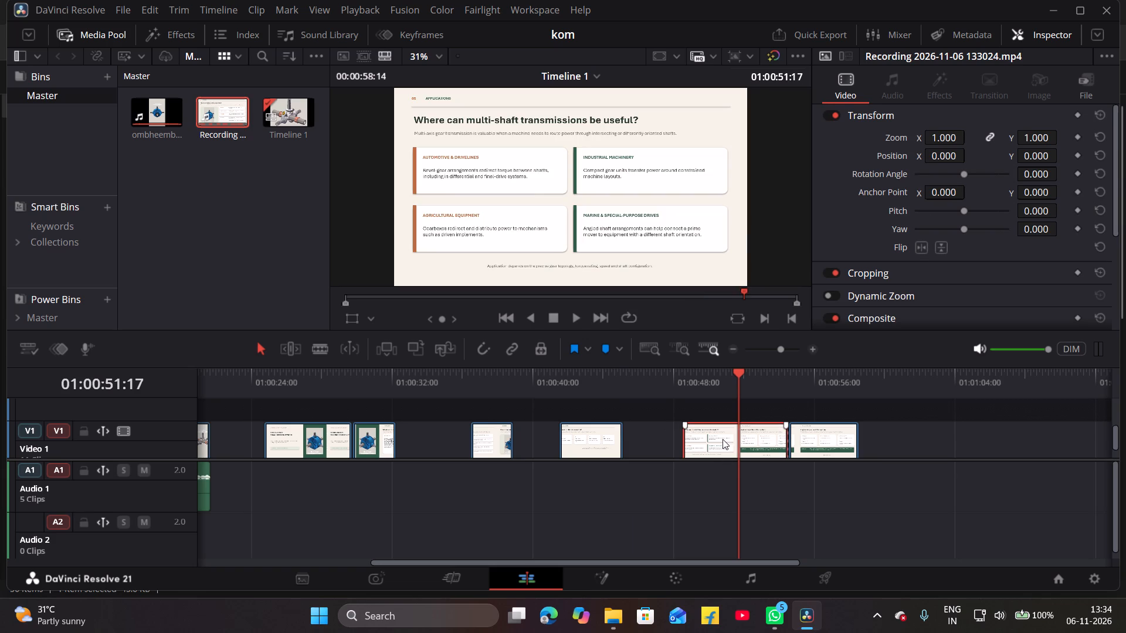
{"action": "right_click", "coordinate": [723, 439]}
{"action": "left_click", "coordinate": [799, 212]}
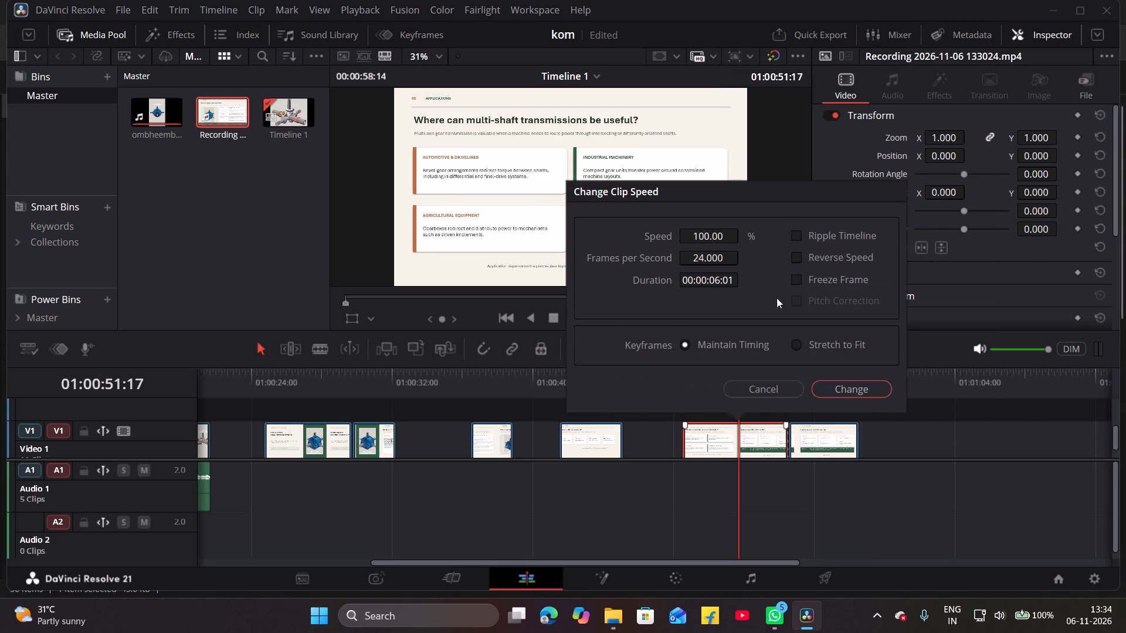
{"action": "left_click", "coordinate": [793, 280]}
{"action": "left_click", "coordinate": [856, 384]}
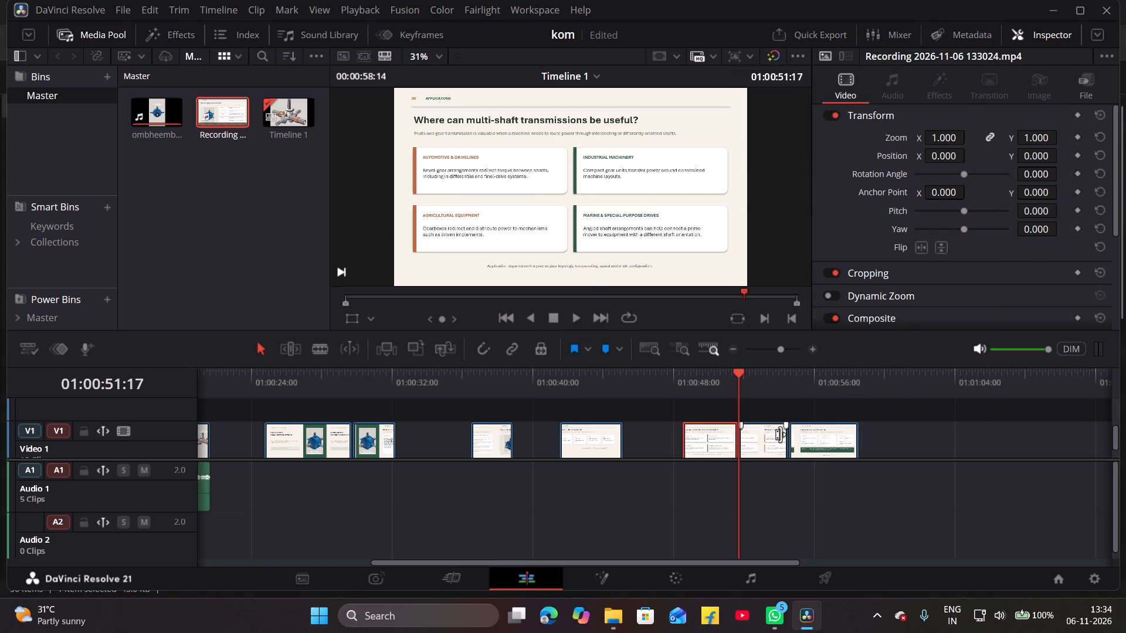
{"action": "left_click", "coordinate": [768, 442]}
{"action": "key", "text": "BackSpace"}
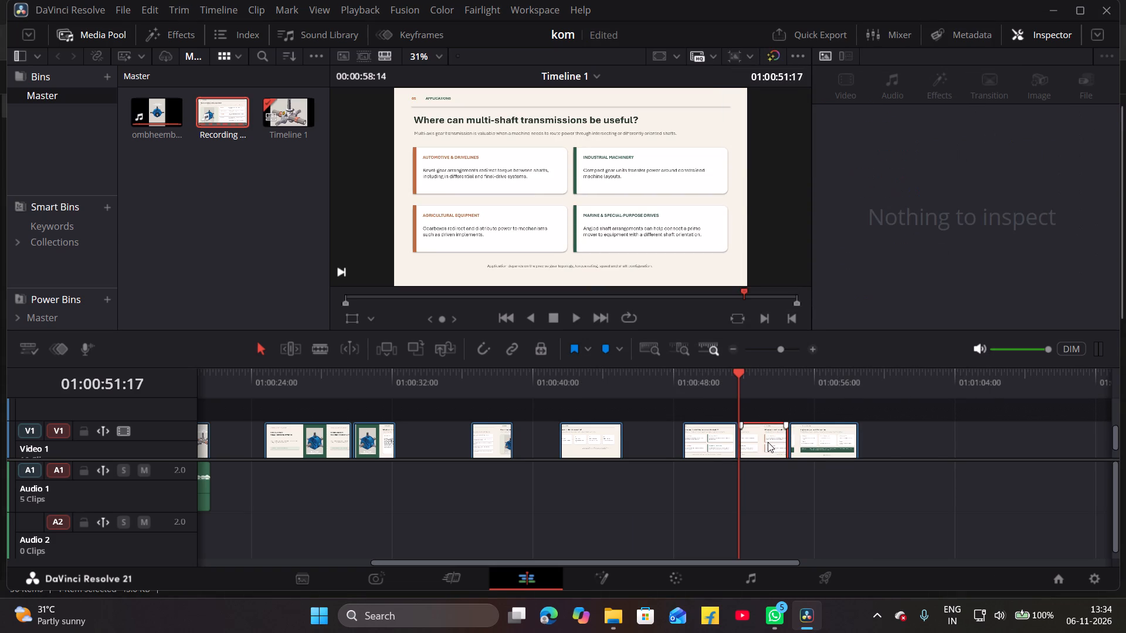
Freeze the "Engineering value of the system" slide piece from 01:00:57:05 and delete its frozen part from Video 1.
{"action": "left_click", "coordinate": [835, 384]}
{"action": "left_click", "coordinate": [814, 444]}
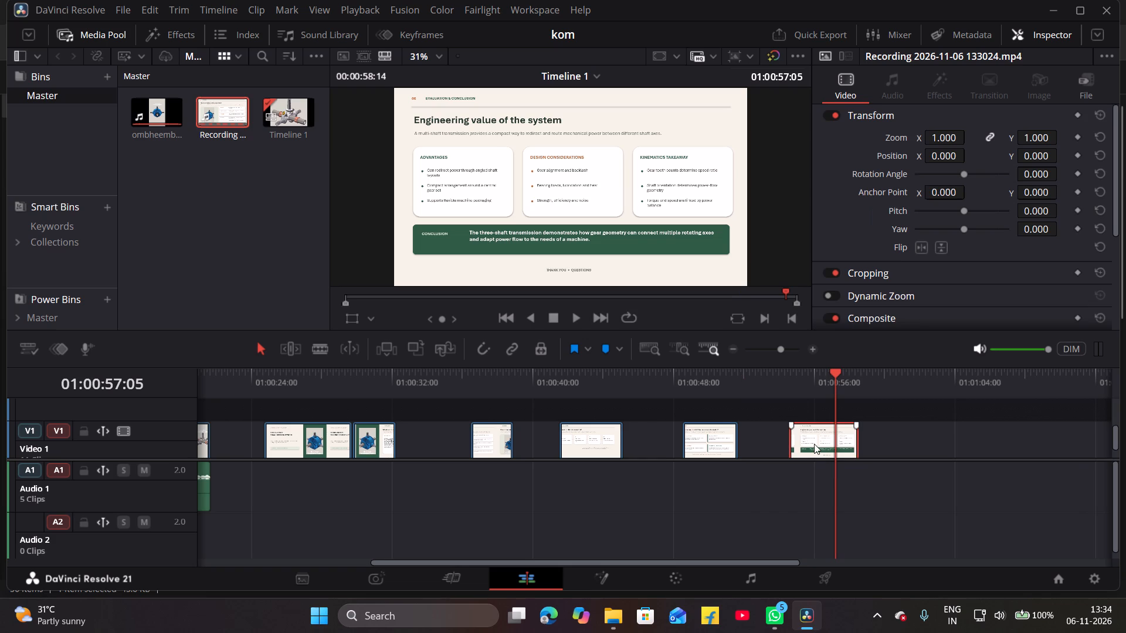
{"action": "right_click", "coordinate": [814, 444]}
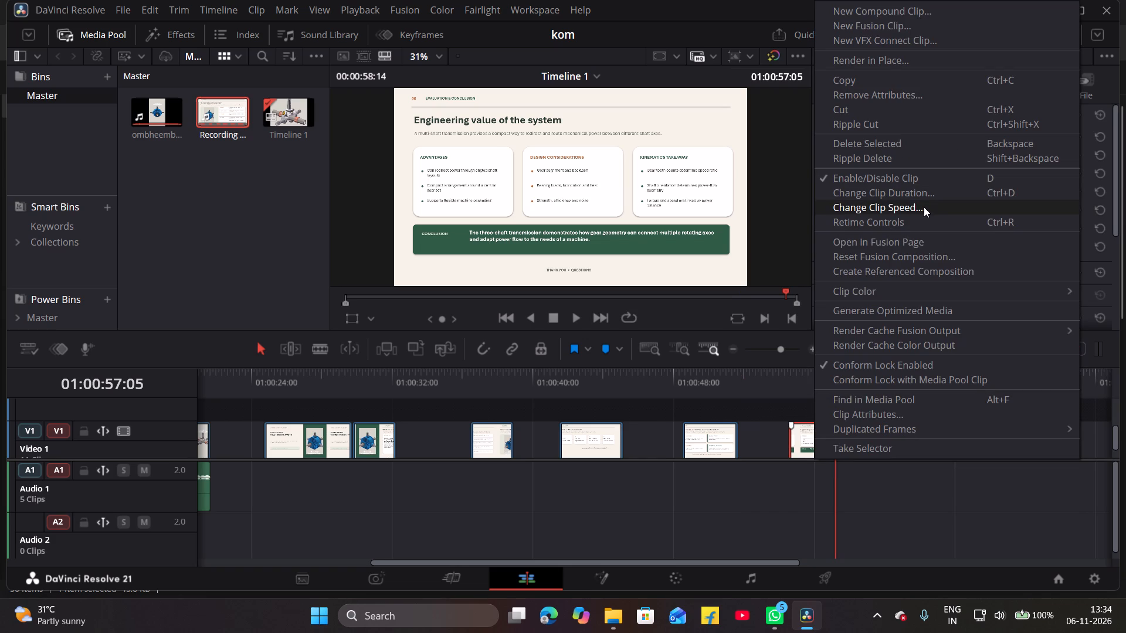
{"action": "left_click", "coordinate": [921, 210]}
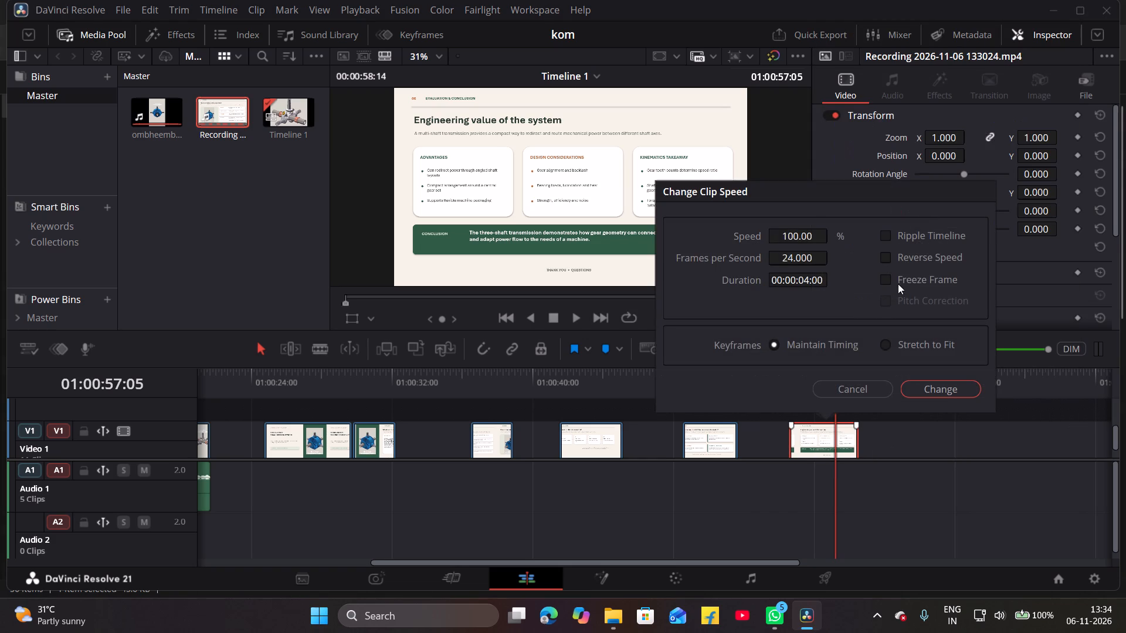
{"action": "left_click", "coordinate": [885, 279]}
{"action": "left_click", "coordinate": [943, 379]}
{"action": "left_click", "coordinate": [944, 387]}
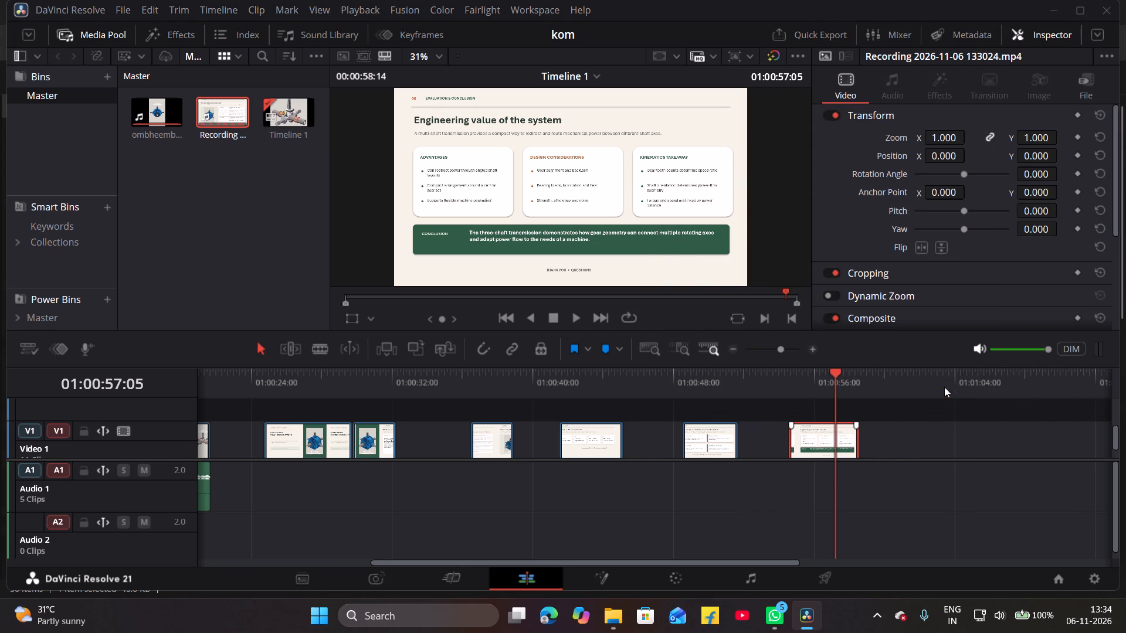
{"action": "left_click", "coordinate": [844, 378]}
{"action": "left_click", "coordinate": [842, 440]}
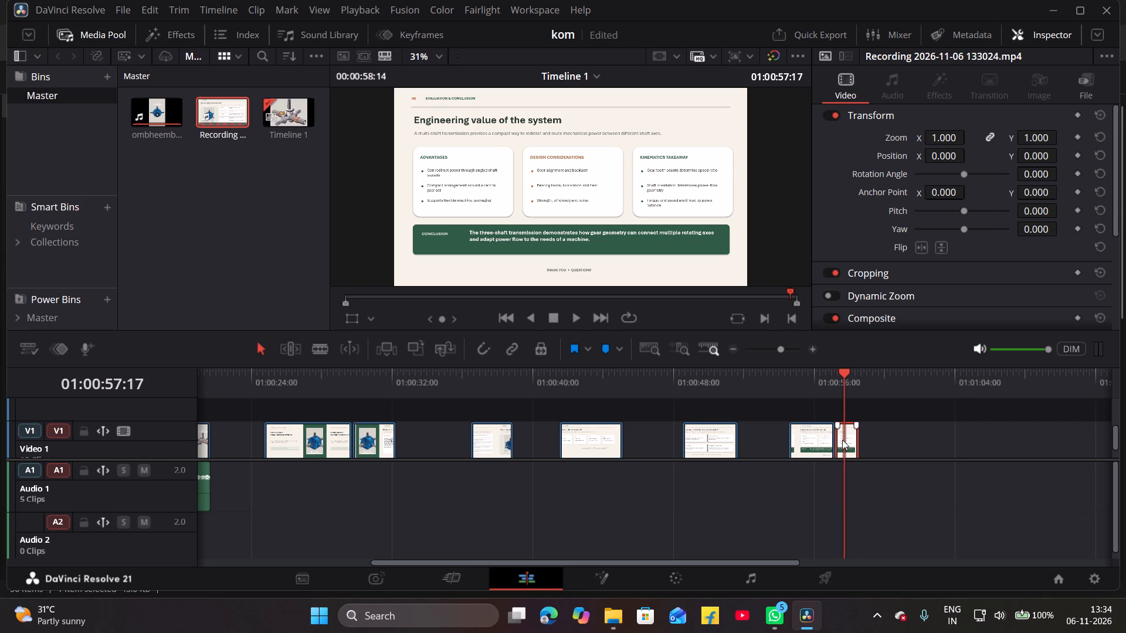
{"action": "key", "text": "BackSpace"}
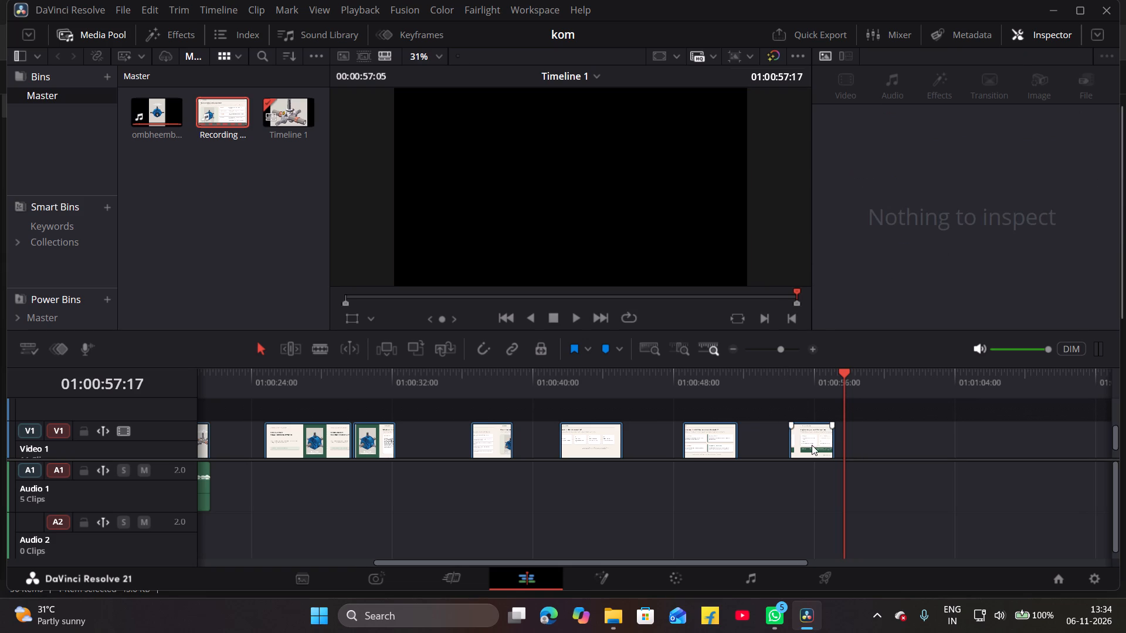
Extend the end of the "Engineering value of the system" slide piece by about two frames.
{"action": "left_click", "coordinate": [810, 445]}
{"action": "left_click", "coordinate": [829, 448]}
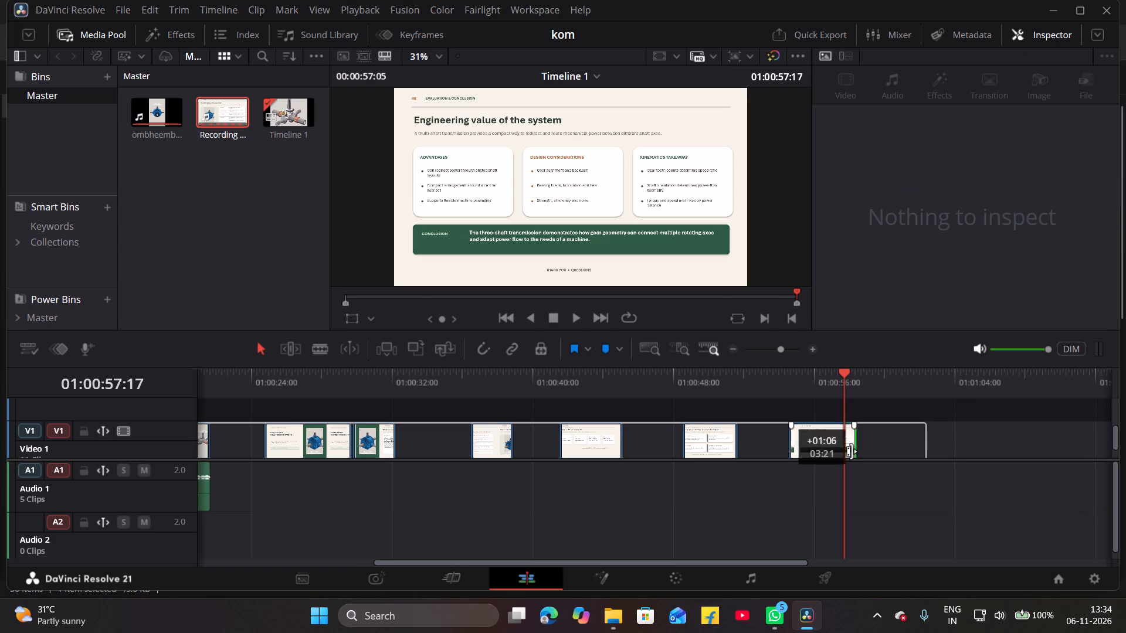
{"action": "left_click", "coordinate": [808, 382]}
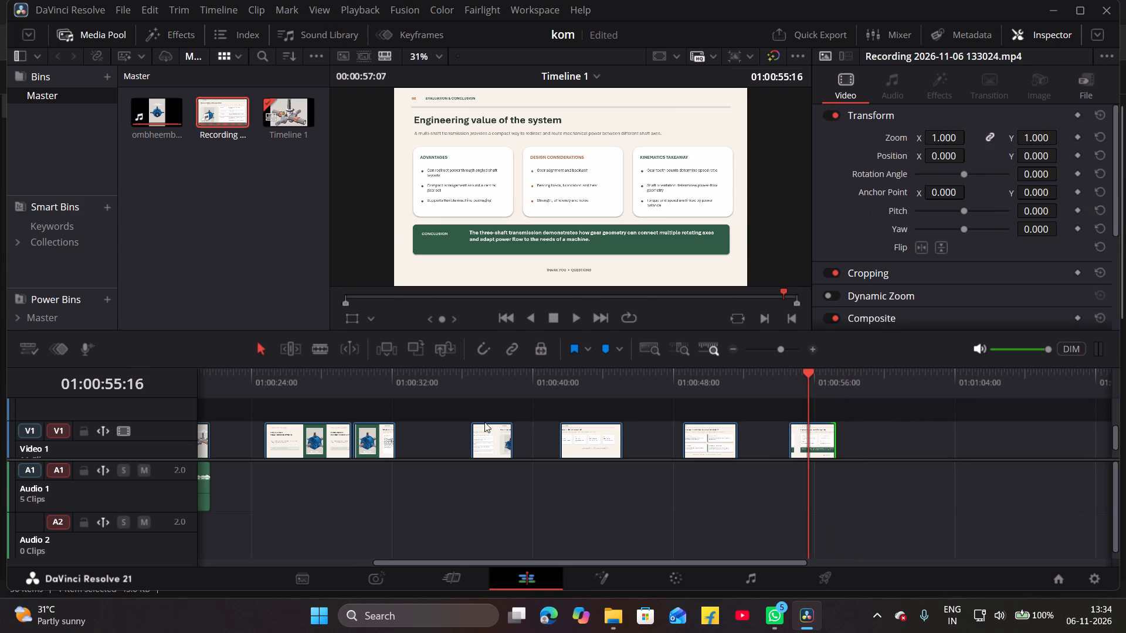
Move the main elements, motion transmission and applications slide pieces earlier on Video 1, each directly after the preceding slide piece.
{"action": "left_click_drag", "start_coordinate": [501, 440], "coordinate": [425, 435]}
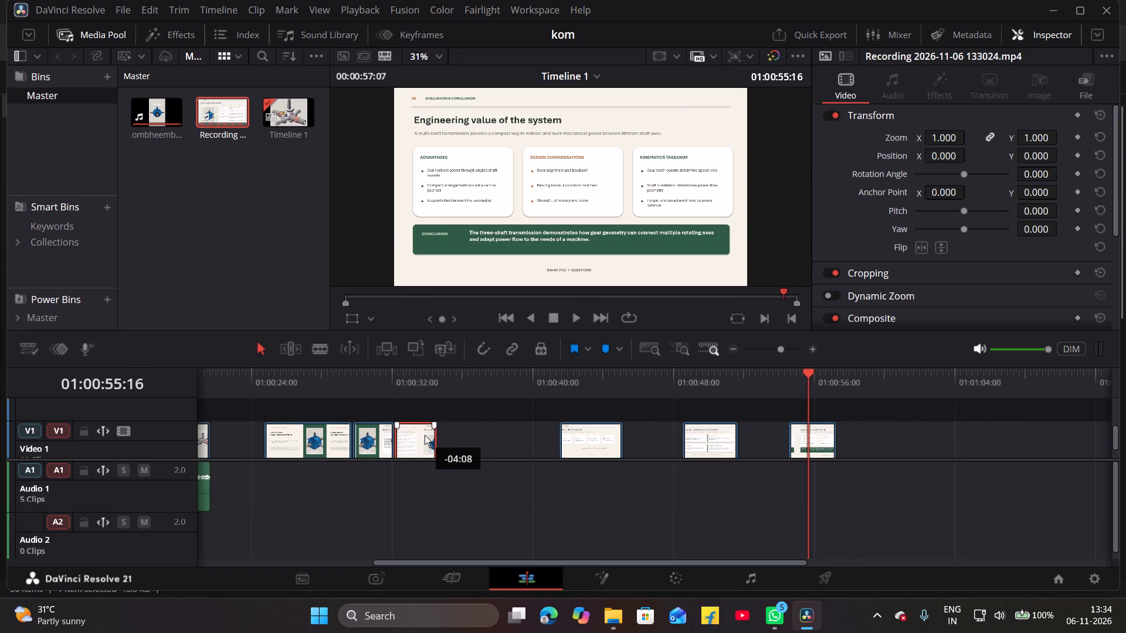
{"action": "left_click_drag", "start_coordinate": [425, 435], "coordinate": [428, 438]}
{"action": "left_click_drag", "start_coordinate": [576, 445], "coordinate": [568, 448]}
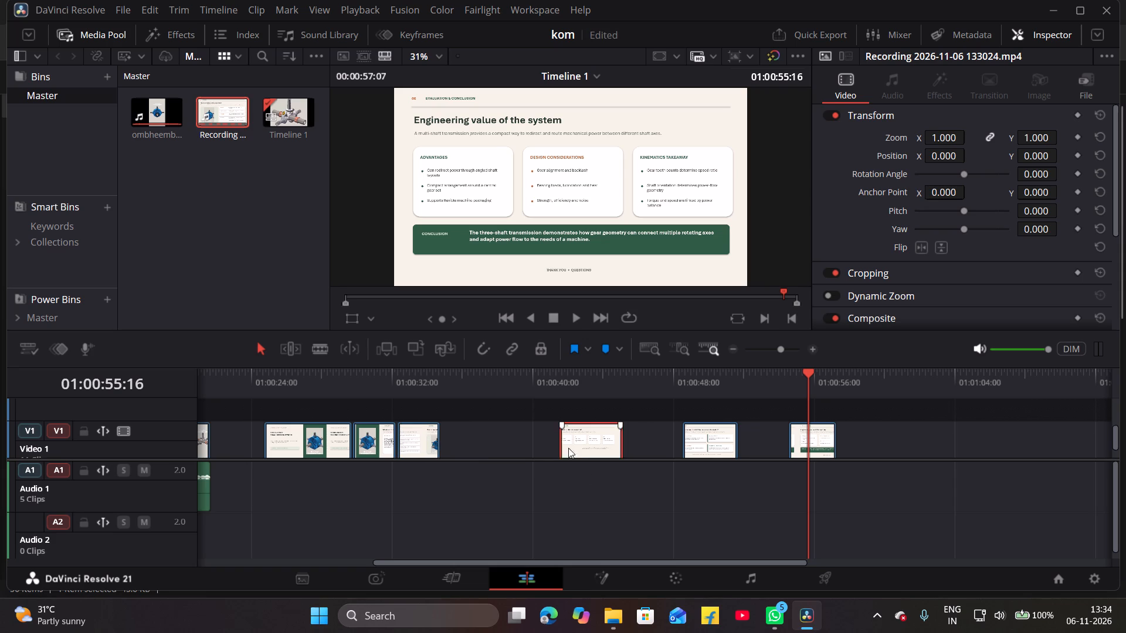
{"action": "left_click_drag", "start_coordinate": [568, 448], "coordinate": [457, 450]}
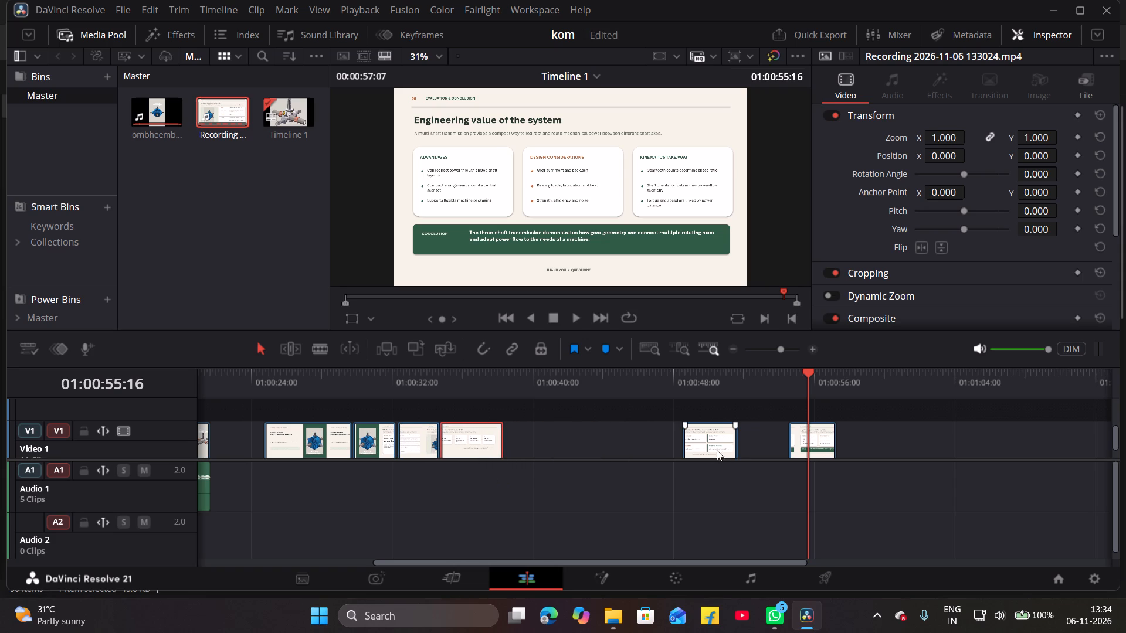
{"action": "left_click_drag", "start_coordinate": [704, 444], "coordinate": [524, 449]}
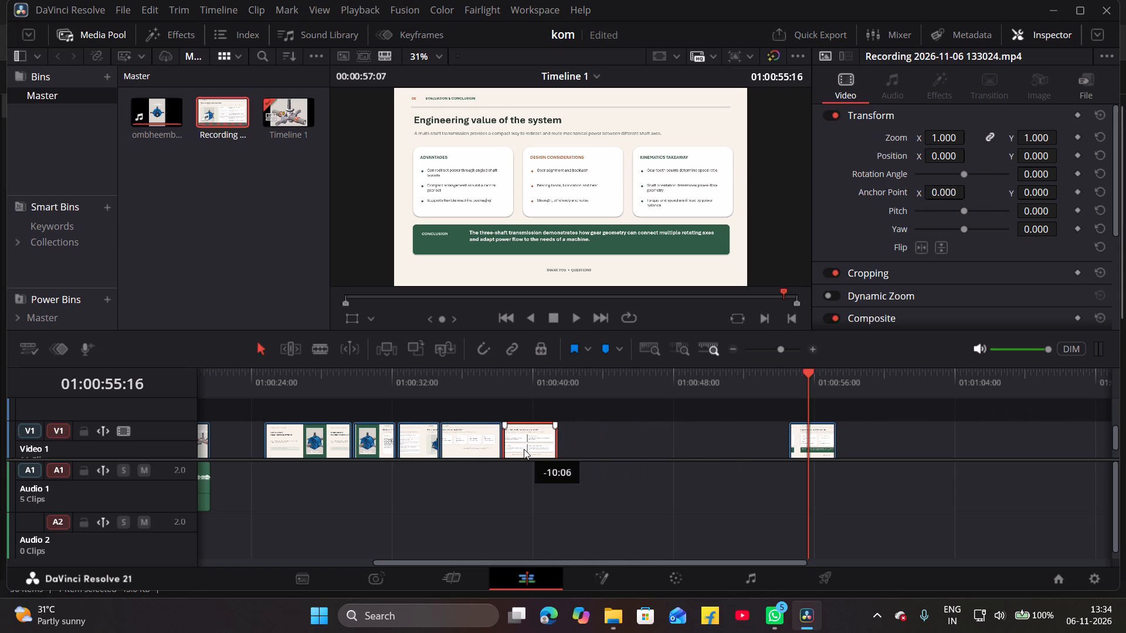
{"action": "left_click_drag", "start_coordinate": [524, 449], "coordinate": [524, 451]}
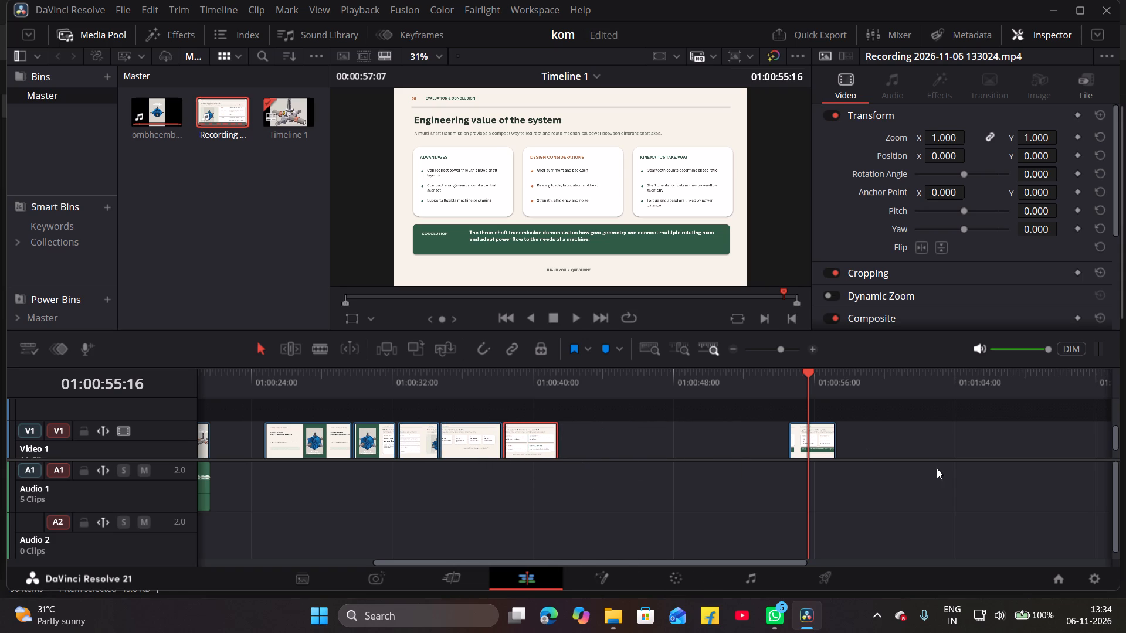
Move the "Engineering value of the system" slide piece about 13 seconds earlier on Video 1, directly after the applications slide piece.
{"action": "left_click_drag", "start_coordinate": [814, 443], "coordinate": [584, 444]}
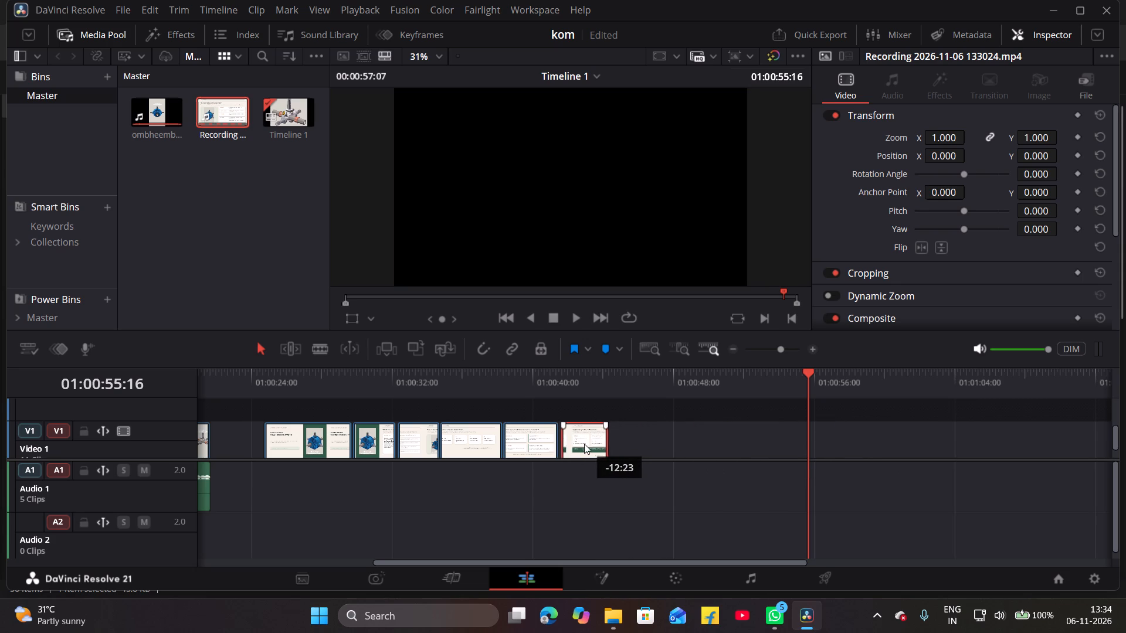
{"action": "left_click_drag", "start_coordinate": [584, 444], "coordinate": [583, 444]}
Move all six slide recording pieces together about three seconds earlier on Video 1, directly after the last ombheembush.mp4 clip.
{"action": "left_click_drag", "start_coordinate": [513, 376], "coordinate": [422, 379]}
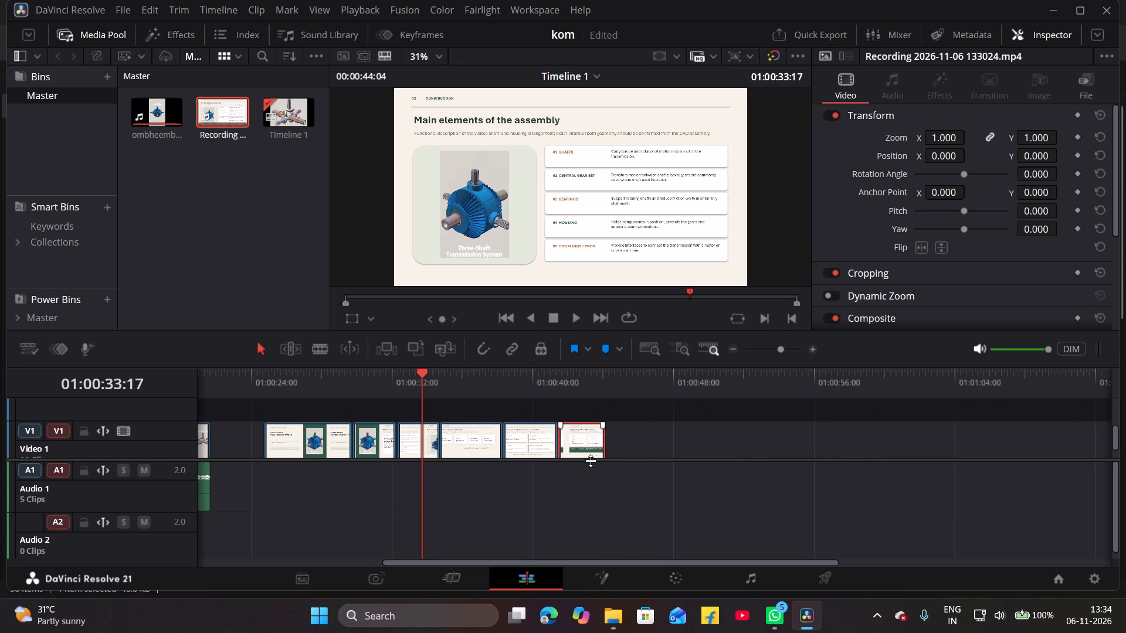
{"action": "left_click_drag", "start_coordinate": [628, 444], "coordinate": [276, 453]}
{"action": "scroll", "coordinate": [304, 446], "scroll_direction": "down", "scroll_amount": 2}
{"action": "left_click_drag", "start_coordinate": [319, 445], "coordinate": [262, 449]}
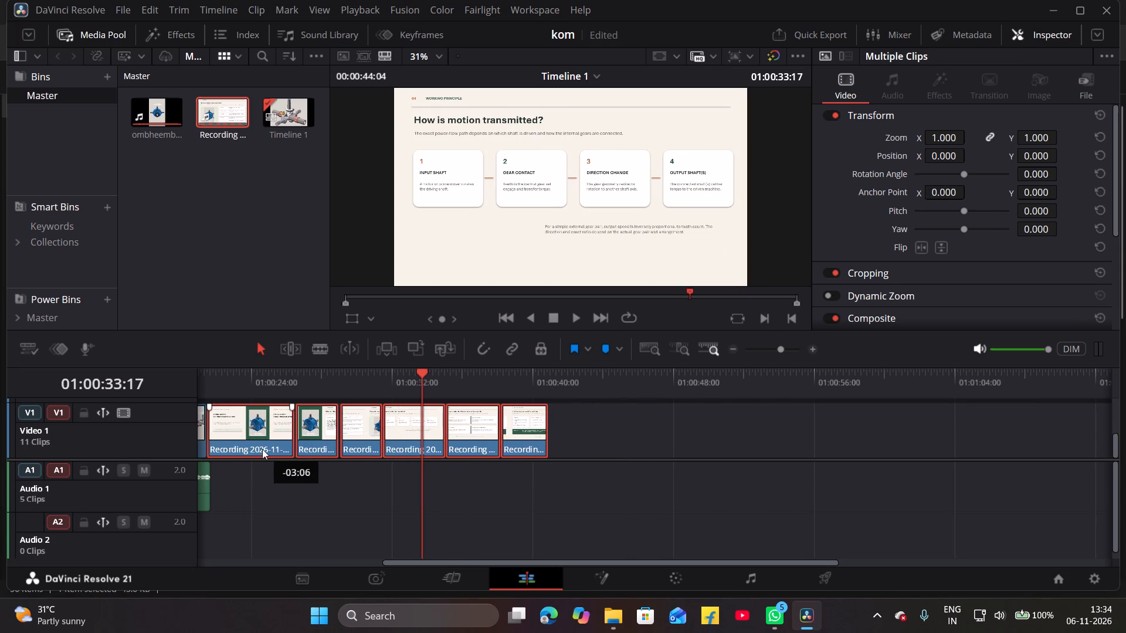
{"action": "left_click_drag", "start_coordinate": [262, 449], "coordinate": [267, 454]}
Return the playhead to the timeline start at 01:00:00:00 and clear the selection of slide pieces.
{"action": "left_click", "coordinate": [412, 379]}
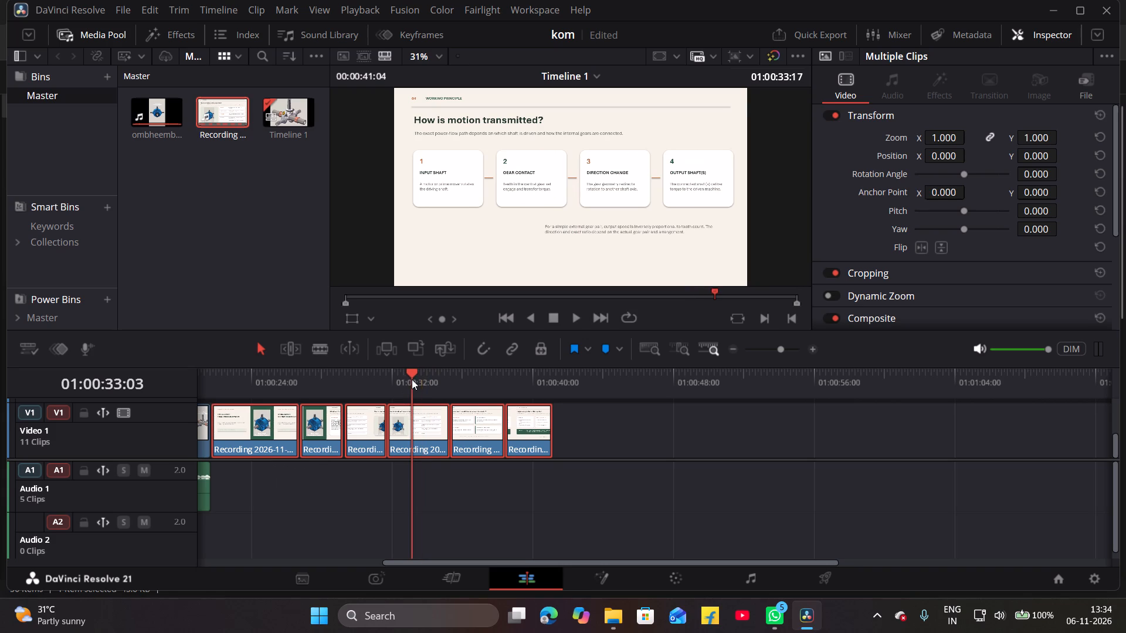
{"action": "left_click_drag", "start_coordinate": [411, 372], "coordinate": [126, 408]}
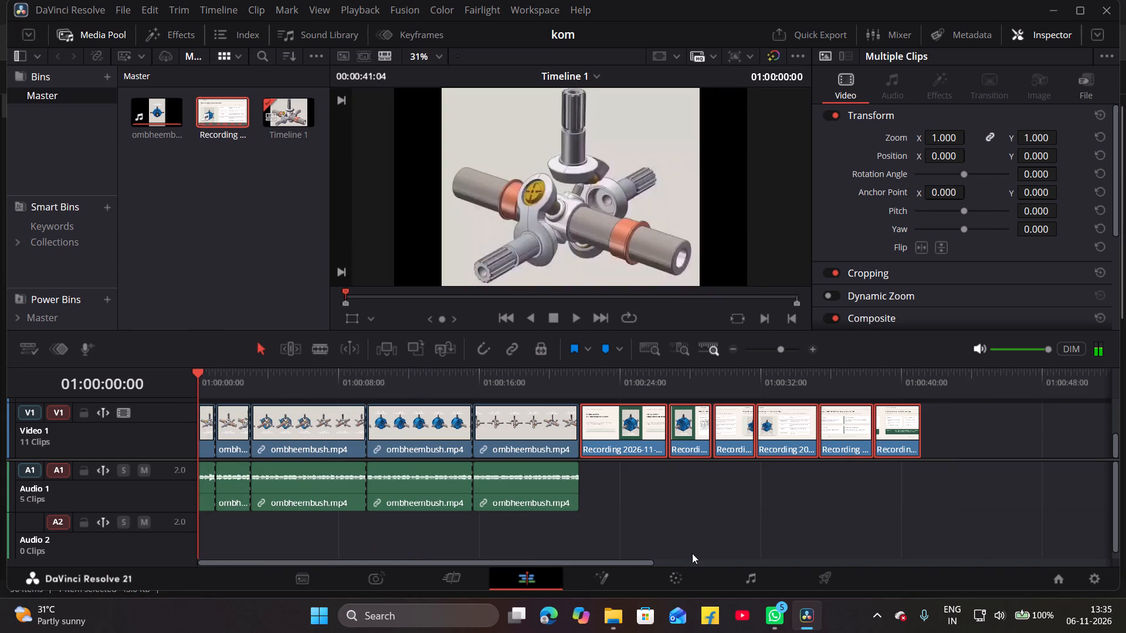
{"action": "left_click", "coordinate": [732, 491]}
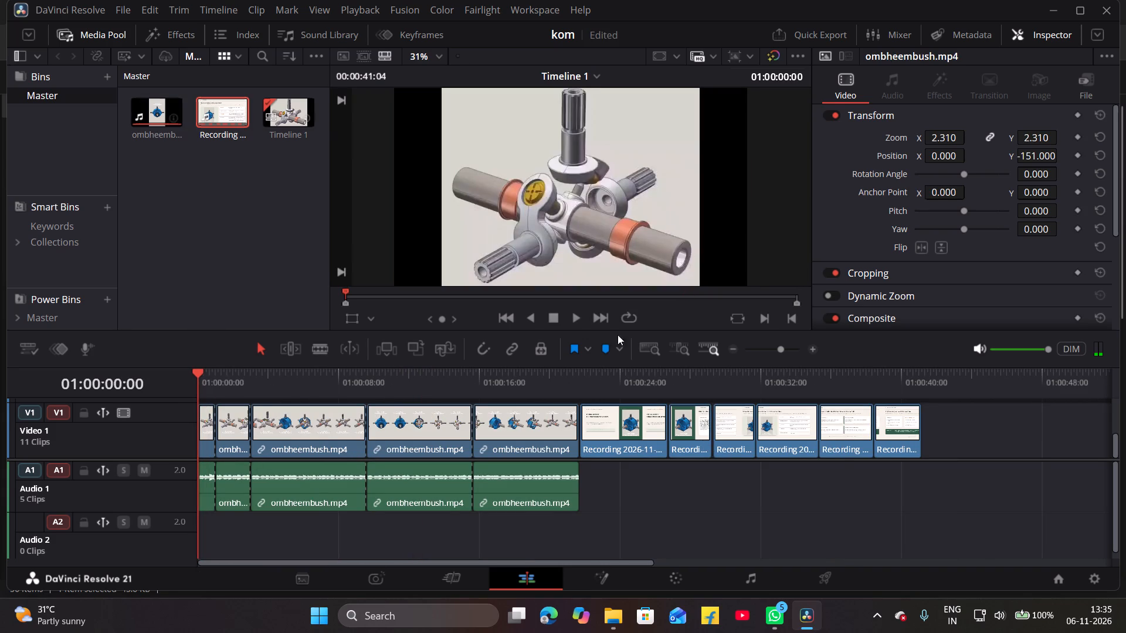
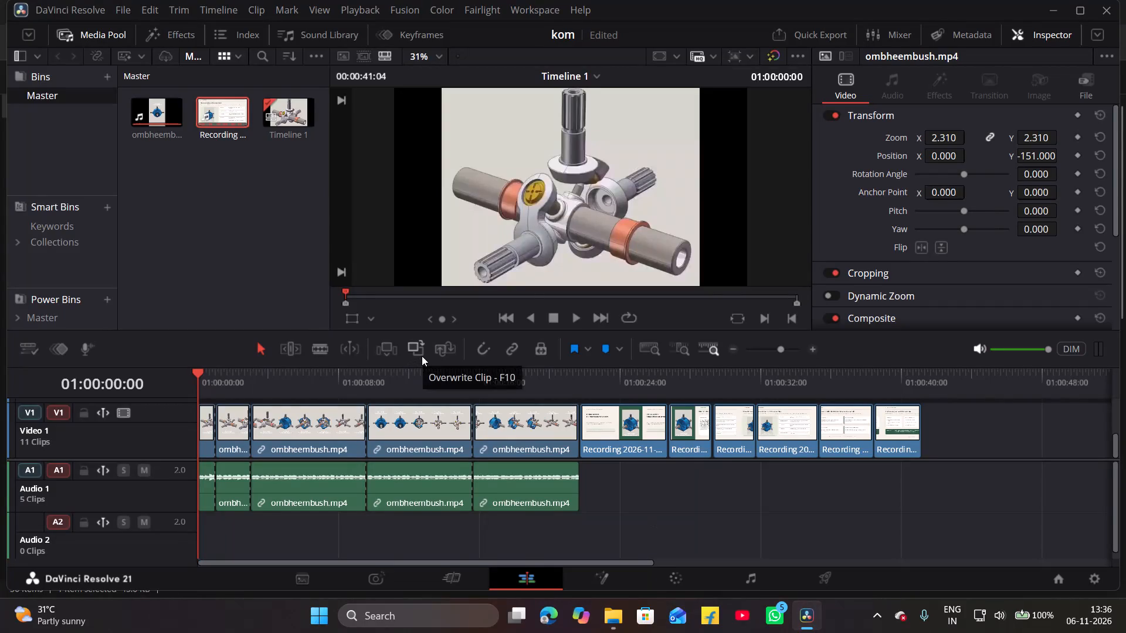
Import video_20261105_223256.mp4 from the solidData folder into the Master bin.
{"action": "key", "text": "ctrl+i"}
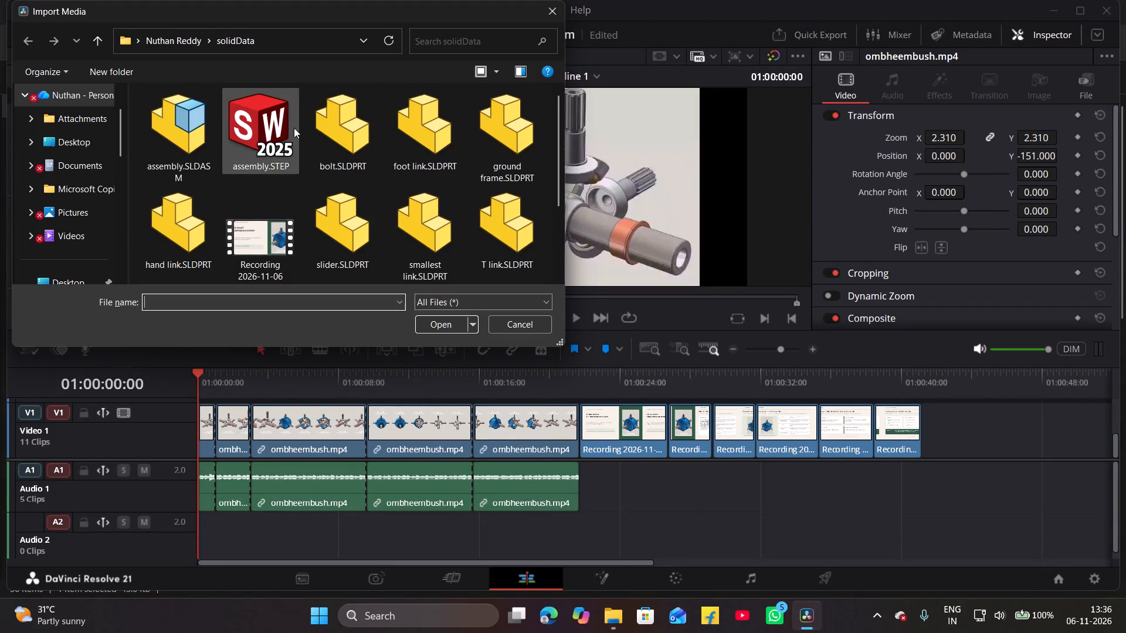
{"action": "scroll", "coordinate": [297, 128], "scroll_direction": "down", "scroll_amount": 5}
{"action": "left_click", "coordinate": [273, 219]}
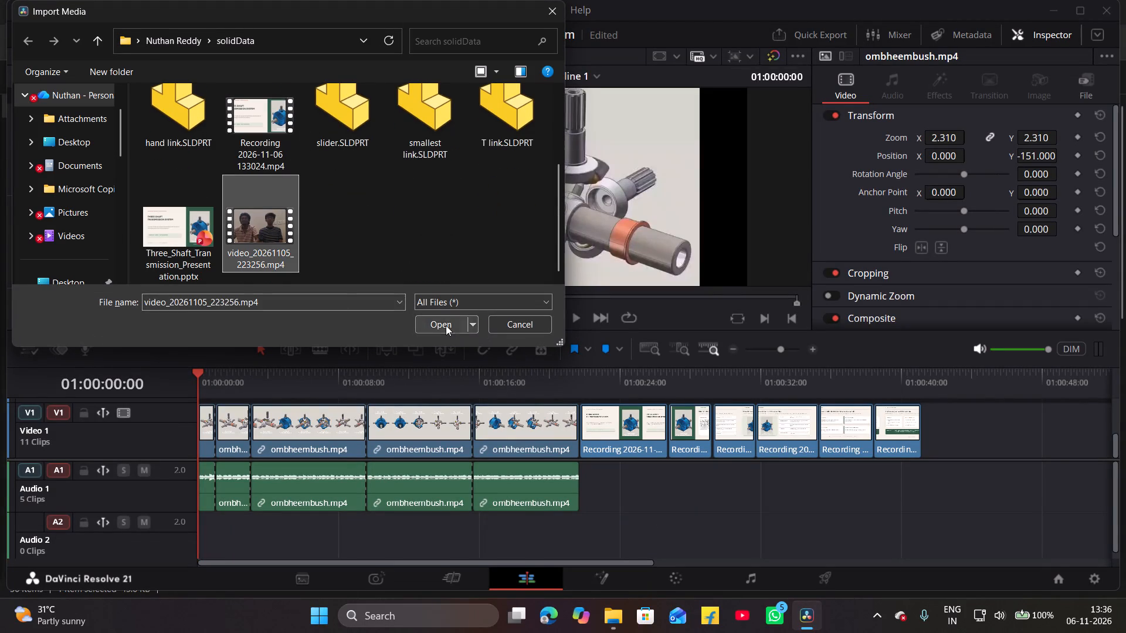
{"action": "left_click", "coordinate": [446, 325]}
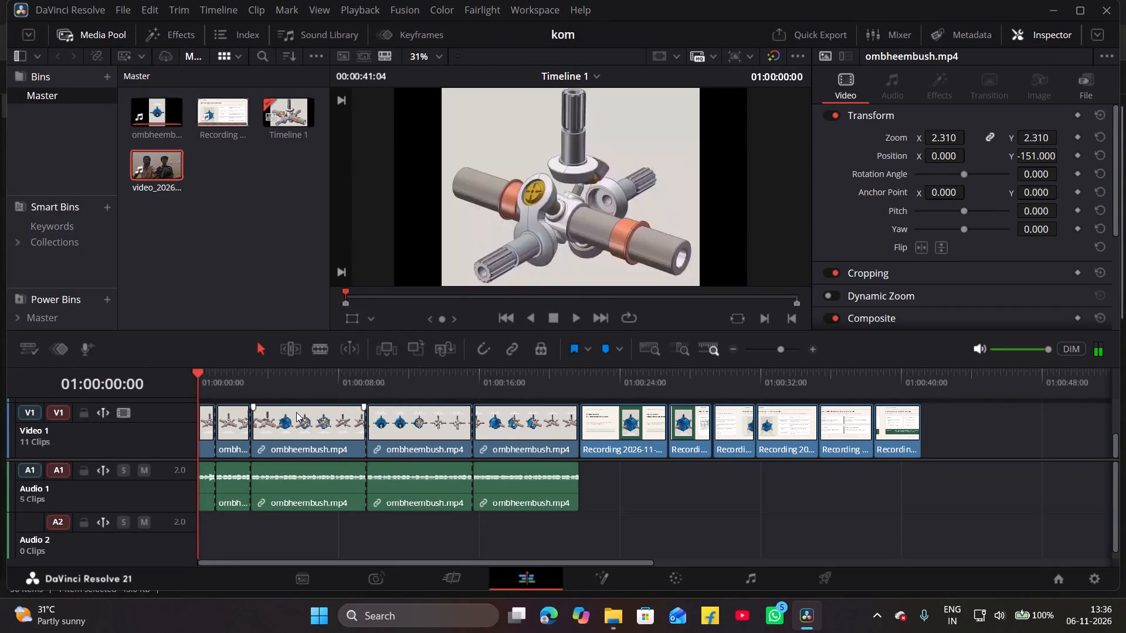
Delete the empty tracks from Timeline 1.
{"action": "scroll", "coordinate": [296, 412], "scroll_direction": "up", "scroll_amount": 2}
{"action": "scroll", "coordinate": [338, 409], "scroll_direction": "down", "scroll_amount": 3}
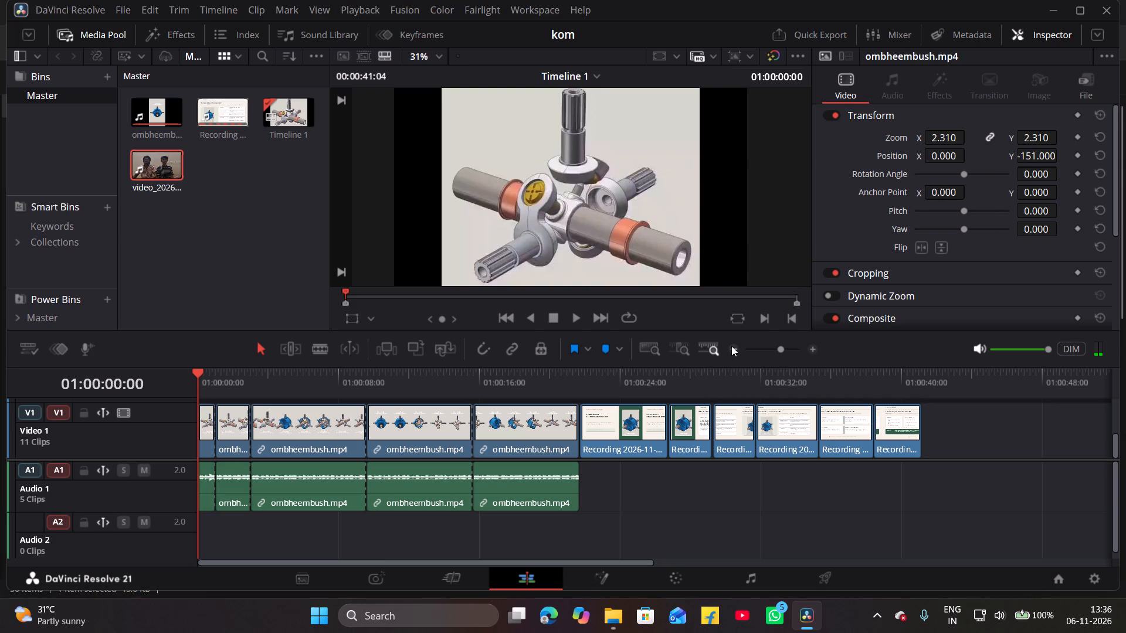
{"action": "double_click", "coordinate": [731, 346]}
{"action": "scroll", "coordinate": [374, 459], "scroll_direction": "up", "scroll_amount": 3}
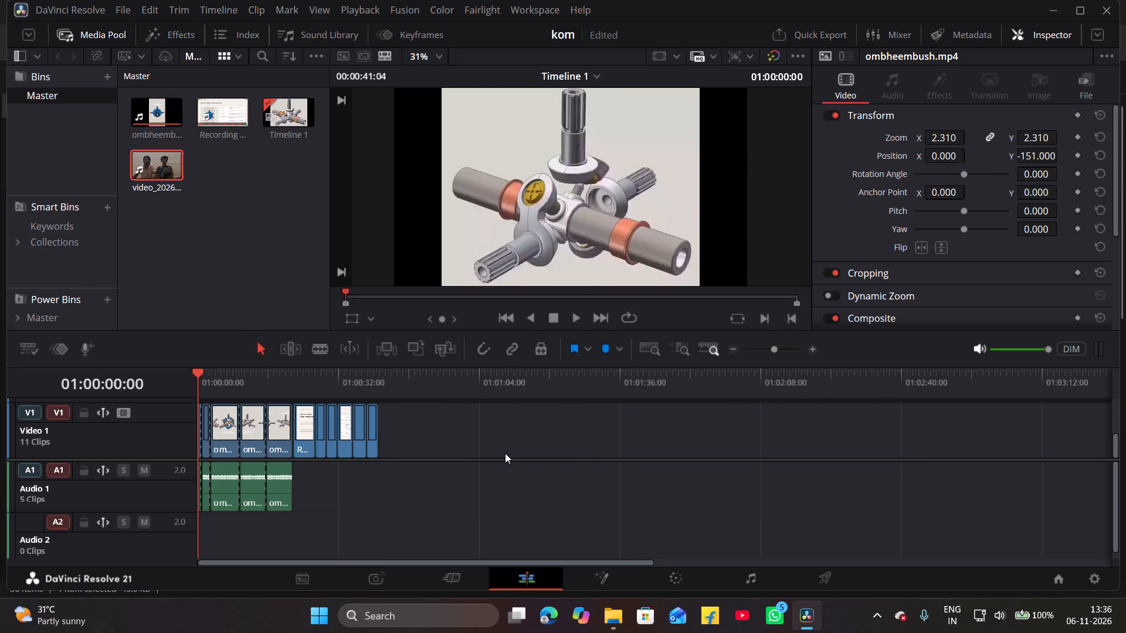
{"action": "scroll", "coordinate": [497, 457], "scroll_direction": "up", "scroll_amount": 3}
{"action": "right_click", "coordinate": [130, 435]}
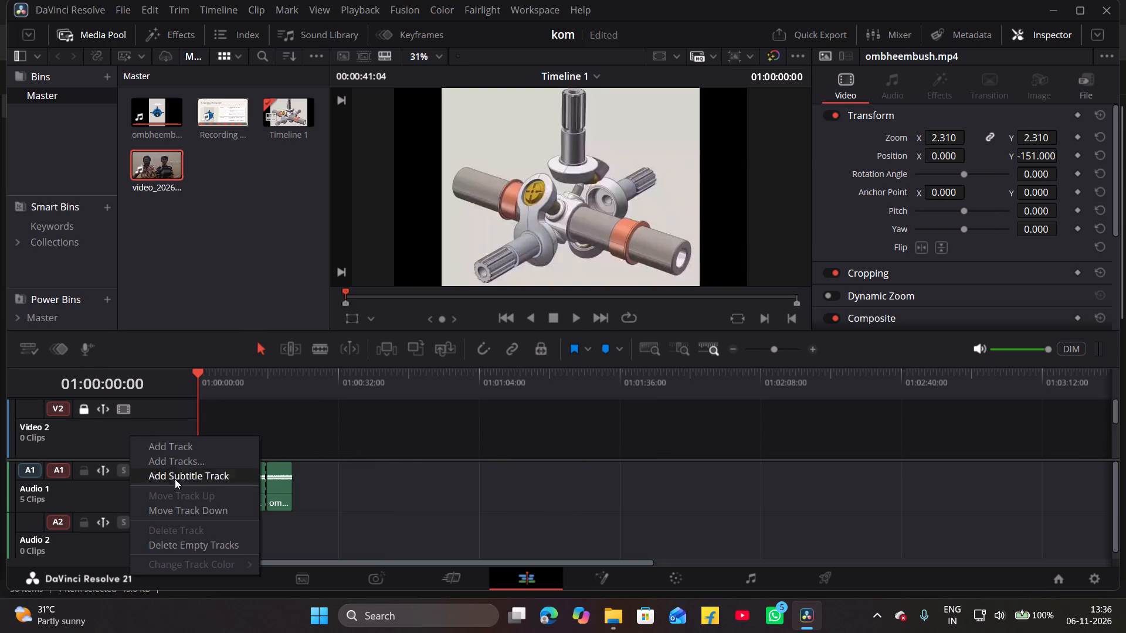
{"action": "left_click", "coordinate": [178, 544]}
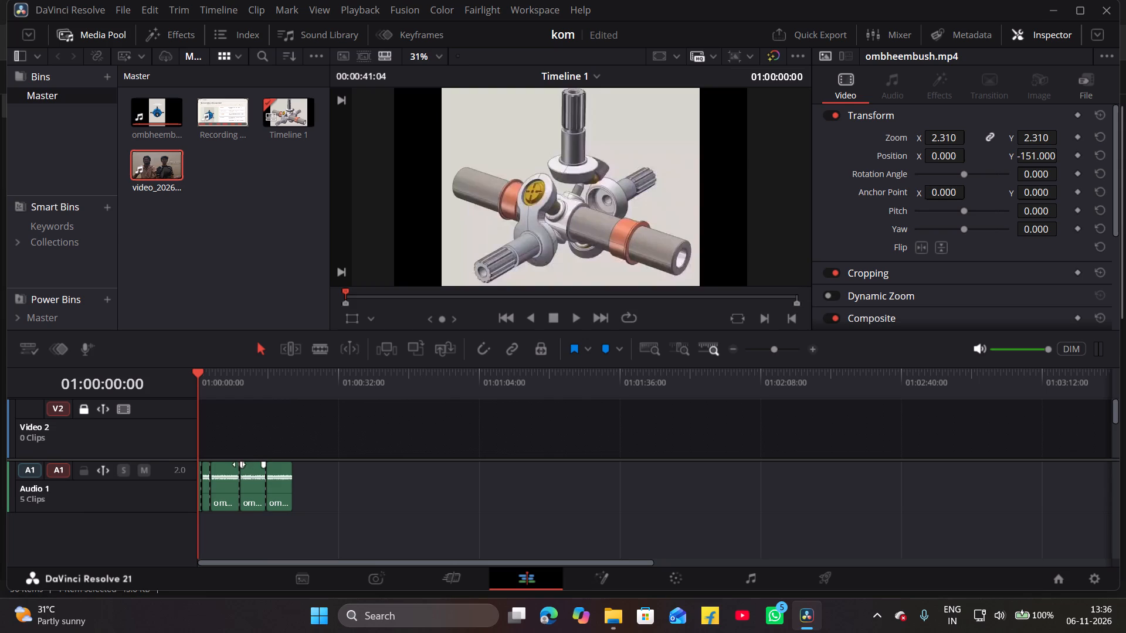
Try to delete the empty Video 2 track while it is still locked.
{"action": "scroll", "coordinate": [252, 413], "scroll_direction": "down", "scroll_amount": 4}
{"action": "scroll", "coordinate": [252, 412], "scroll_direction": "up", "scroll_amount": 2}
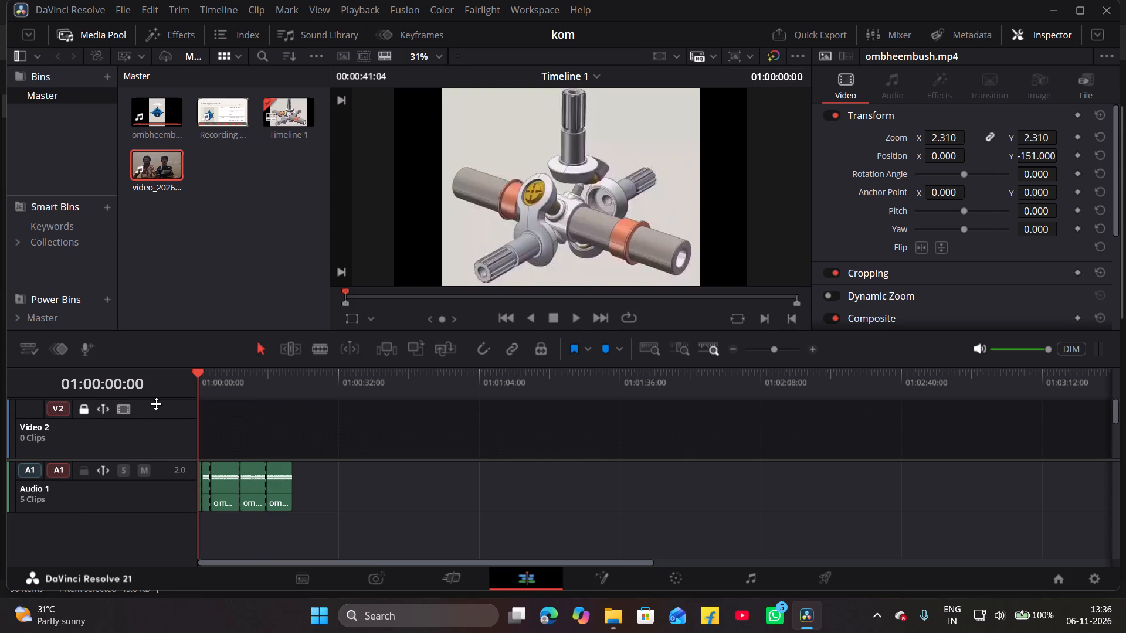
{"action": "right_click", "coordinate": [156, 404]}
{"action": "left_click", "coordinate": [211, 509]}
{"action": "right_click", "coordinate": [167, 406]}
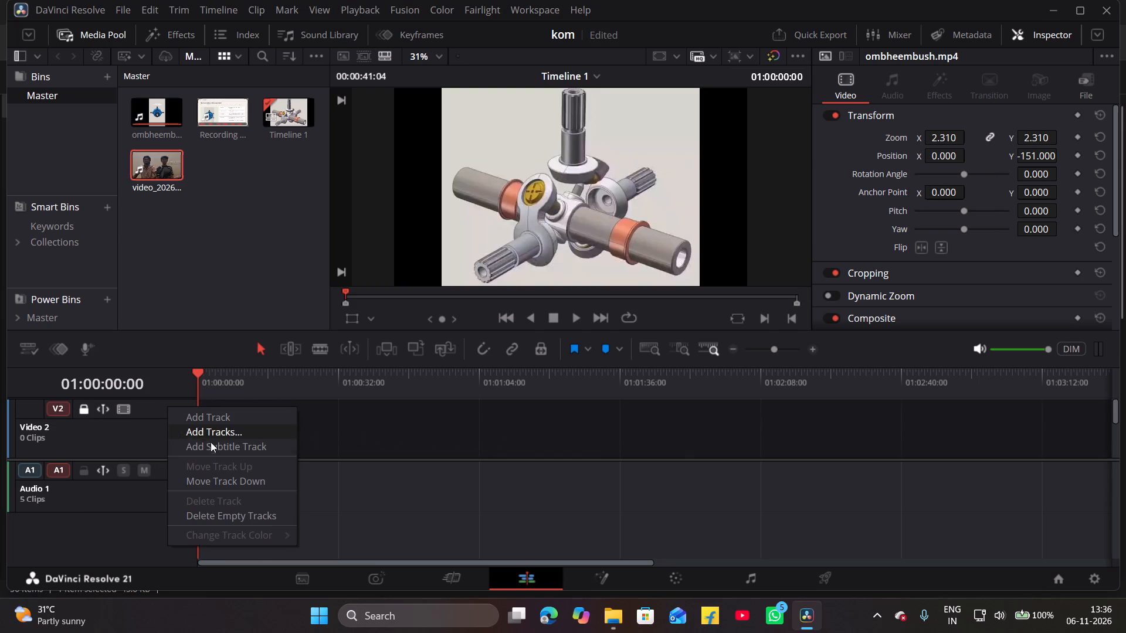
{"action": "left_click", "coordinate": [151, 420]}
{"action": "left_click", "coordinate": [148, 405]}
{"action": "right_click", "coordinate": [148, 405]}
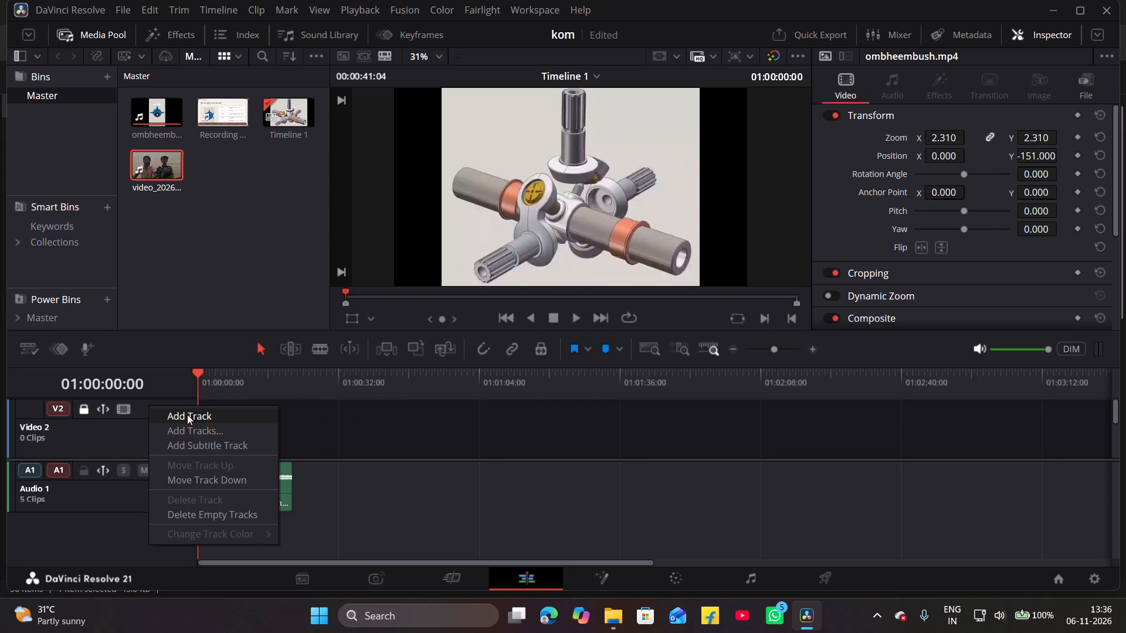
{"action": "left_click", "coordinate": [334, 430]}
Move all clips on Video 1 and Audio 1 together about 1 minute 5 seconds later, freeing the start of the timeline.
{"action": "scroll", "coordinate": [306, 417], "scroll_direction": "down", "scroll_amount": 3}
{"action": "left_click_drag", "start_coordinate": [200, 372], "coordinate": [191, 375]}
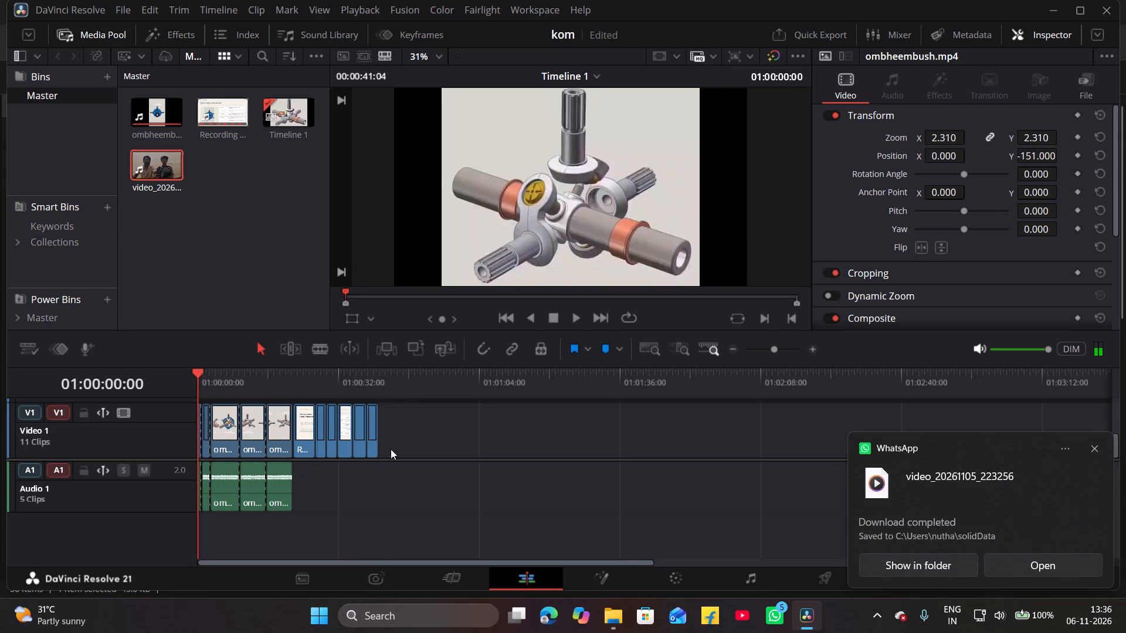
{"action": "left_click_drag", "start_coordinate": [392, 428], "coordinate": [189, 498]}
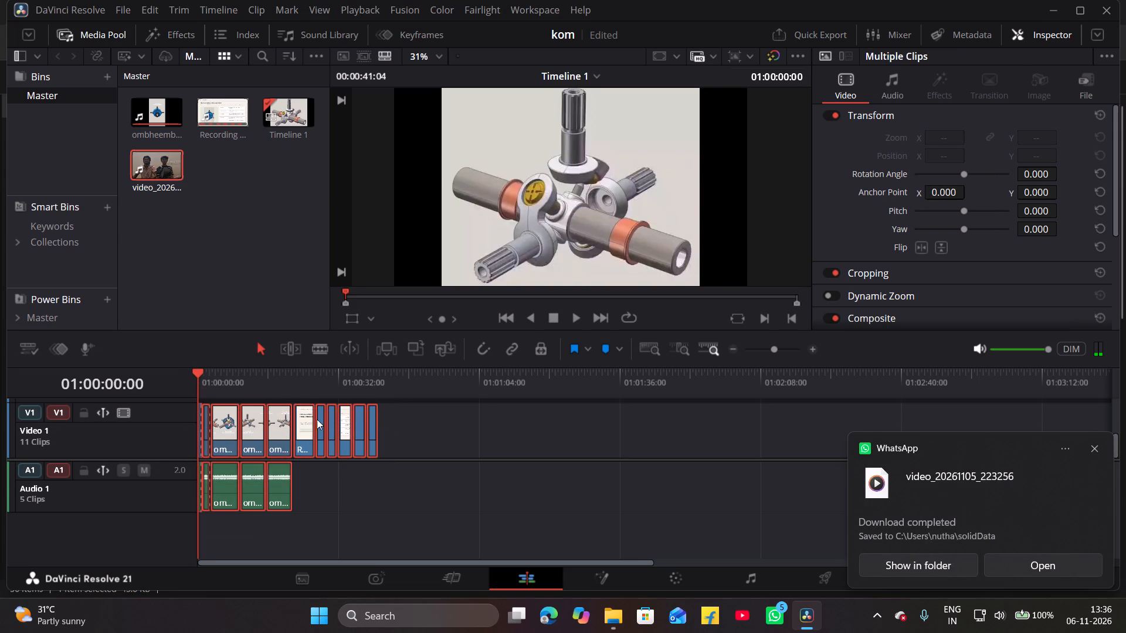
{"action": "left_click_drag", "start_coordinate": [274, 439], "coordinate": [561, 441]}
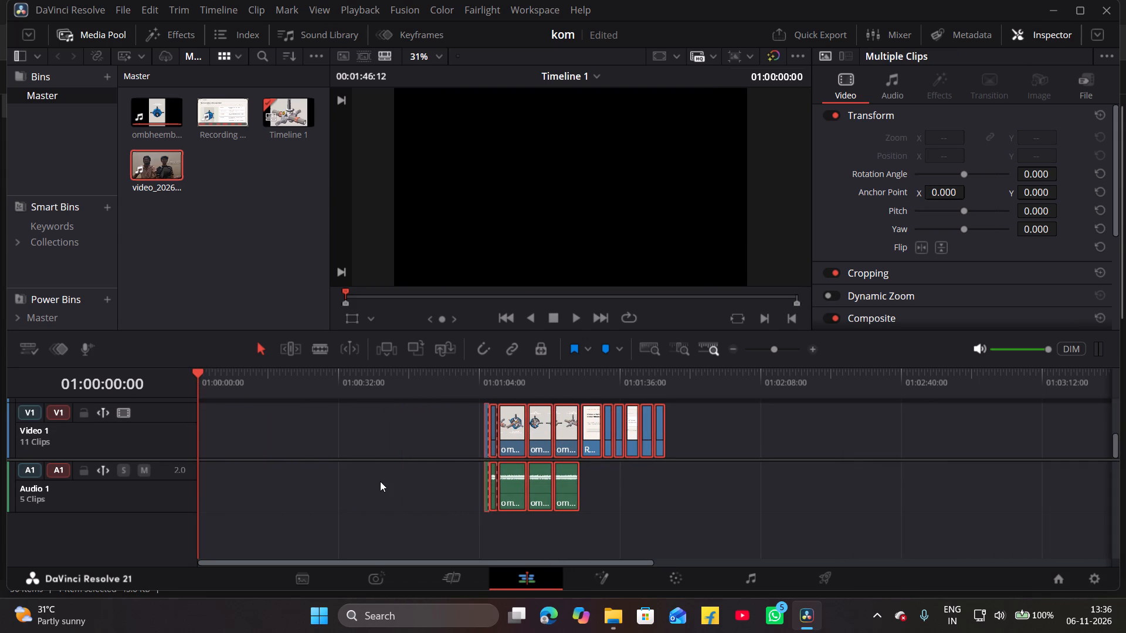
{"action": "left_click", "coordinate": [380, 481]}
Unlock the empty Video 2 track and delete it.
{"action": "scroll", "coordinate": [363, 421], "scroll_direction": "up", "scroll_amount": 3}
{"action": "scroll", "coordinate": [363, 421], "scroll_direction": "down", "scroll_amount": 3}
{"action": "scroll", "coordinate": [363, 421], "scroll_direction": "up", "scroll_amount": 3}
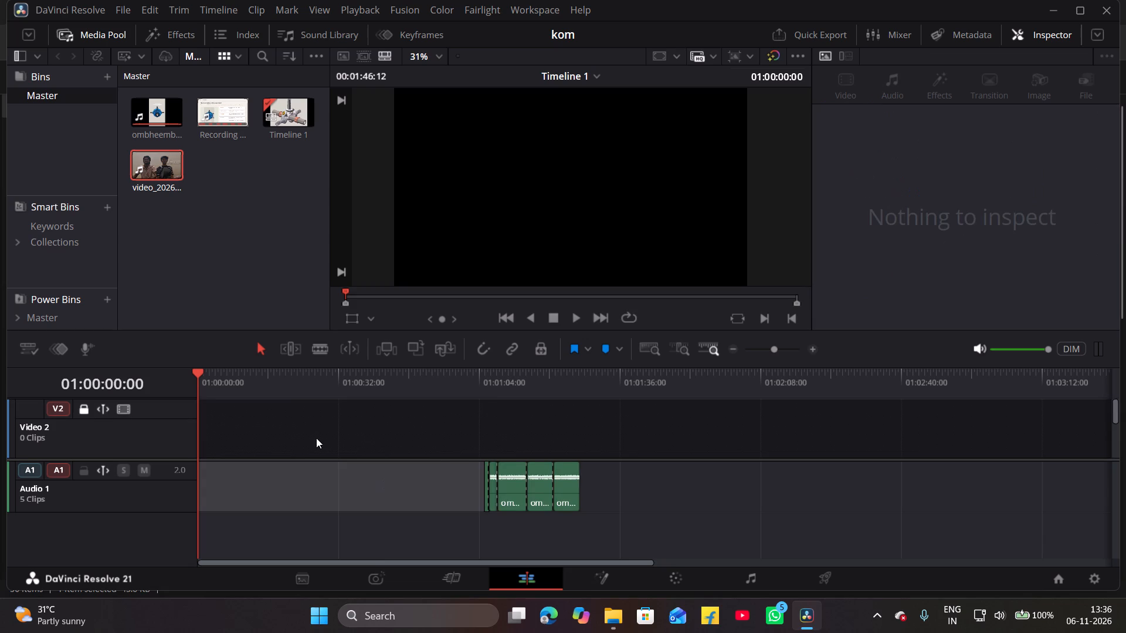
{"action": "right_click", "coordinate": [316, 438]}
{"action": "left_click", "coordinate": [194, 411]}
{"action": "left_click_drag", "start_coordinate": [194, 411], "coordinate": [149, 411]}
{"action": "left_click", "coordinate": [124, 409]}
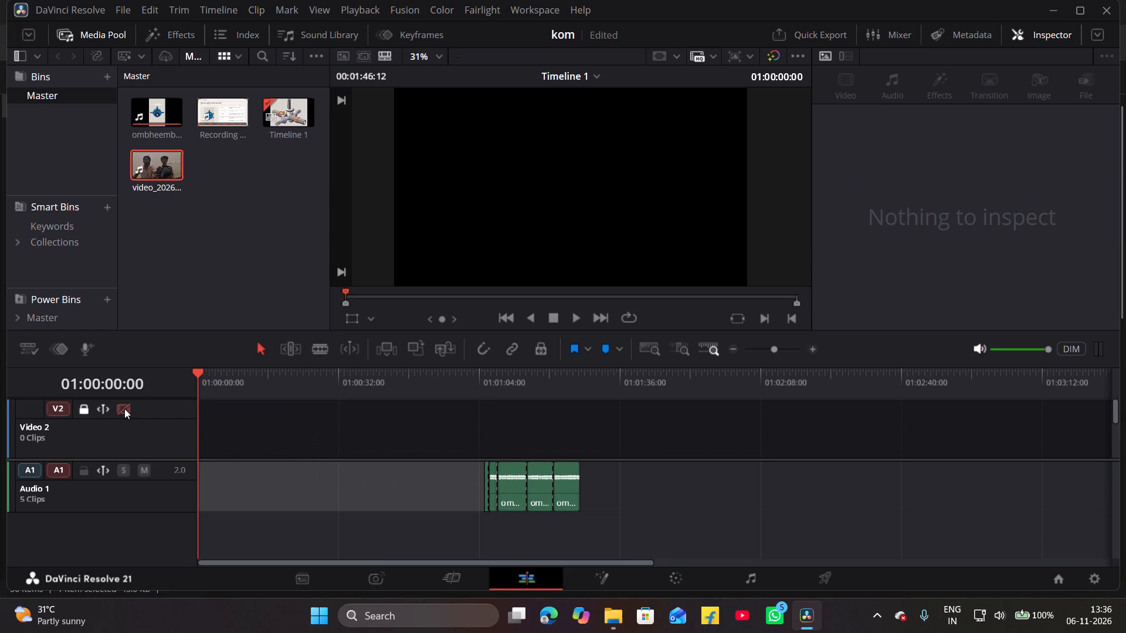
{"action": "left_click", "coordinate": [124, 409]}
{"action": "left_click", "coordinate": [81, 409]}
{"action": "right_click", "coordinate": [165, 406]}
{"action": "left_click", "coordinate": [196, 496]}
Add video_20261105_223256.mp4 with its audio at the very start of Video 1.
{"action": "scroll", "coordinate": [273, 444], "scroll_direction": "down", "scroll_amount": 1}
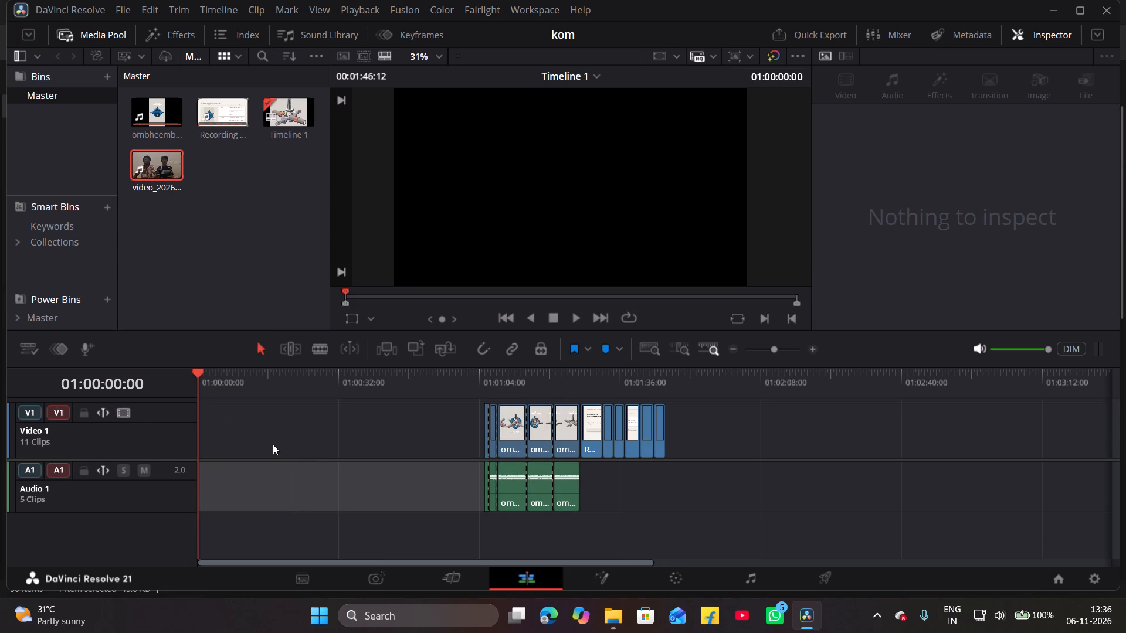
{"action": "left_click_drag", "start_coordinate": [158, 167], "coordinate": [212, 464]}
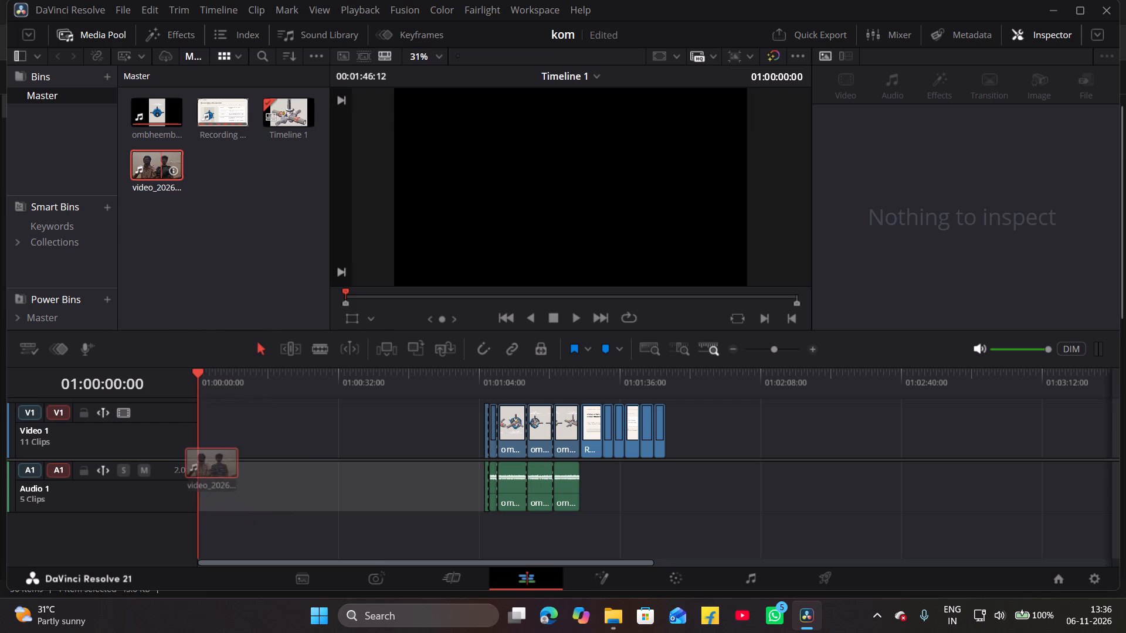
{"action": "left_click_drag", "start_coordinate": [212, 464], "coordinate": [191, 437]}
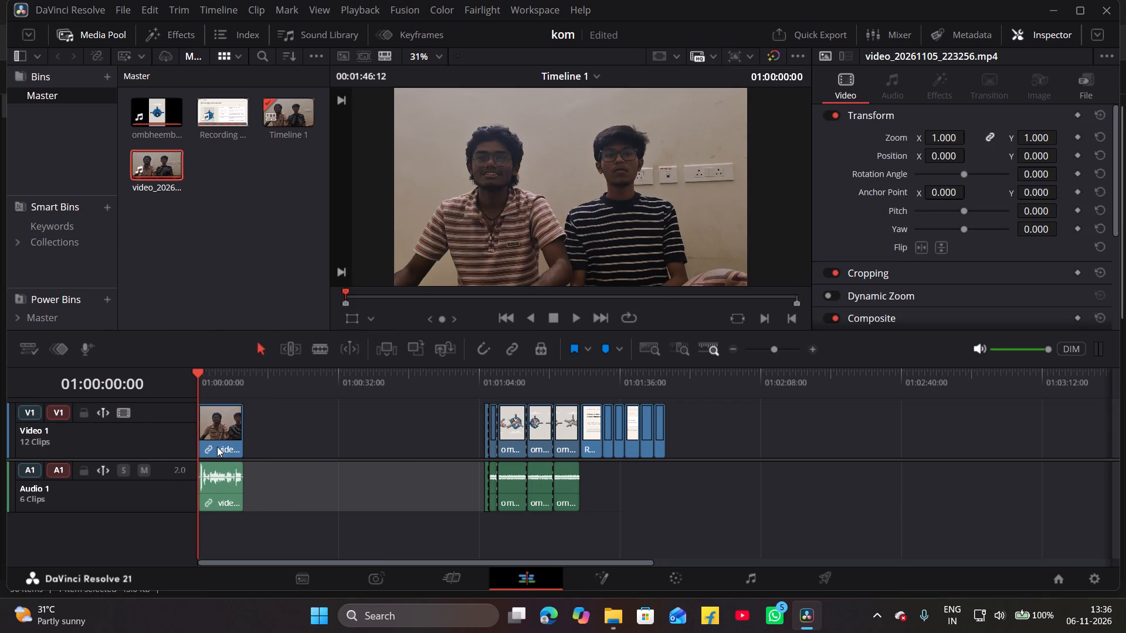
Move the kom clips and all slide pieces except the last earlier together, to about 2 seconds after the two-person clip.
{"action": "left_click", "coordinate": [481, 428]}
{"action": "left_click", "coordinate": [469, 433]}
{"action": "left_click_drag", "start_coordinate": [463, 432], "coordinate": [644, 490]}
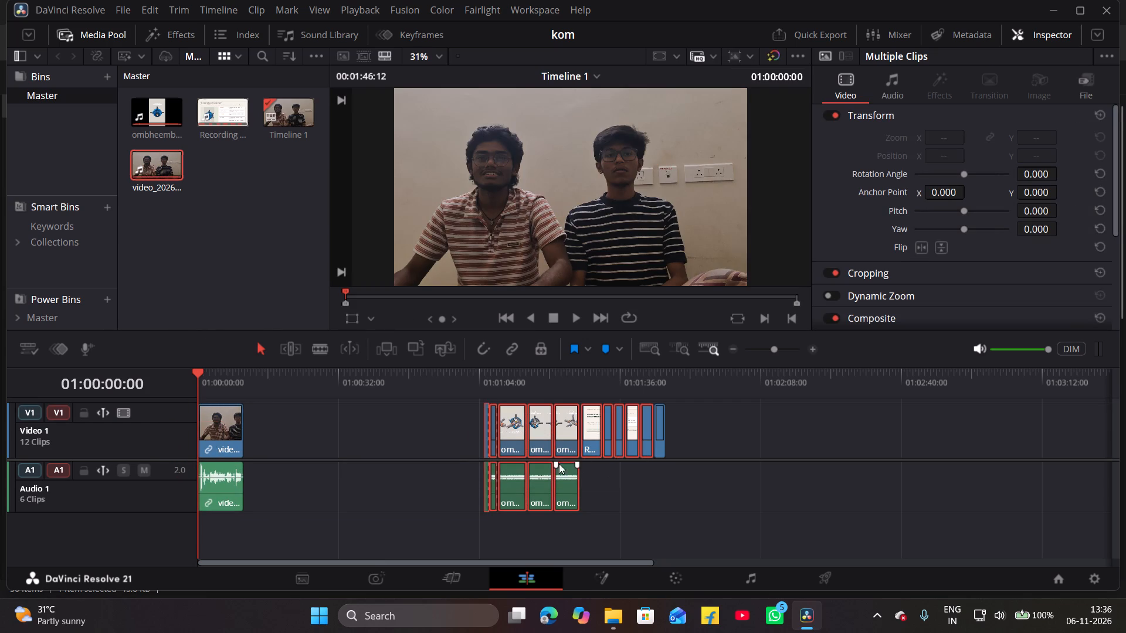
{"action": "left_click_drag", "start_coordinate": [559, 457], "coordinate": [426, 462]}
{"action": "left_click_drag", "start_coordinate": [517, 441], "coordinate": [304, 448]}
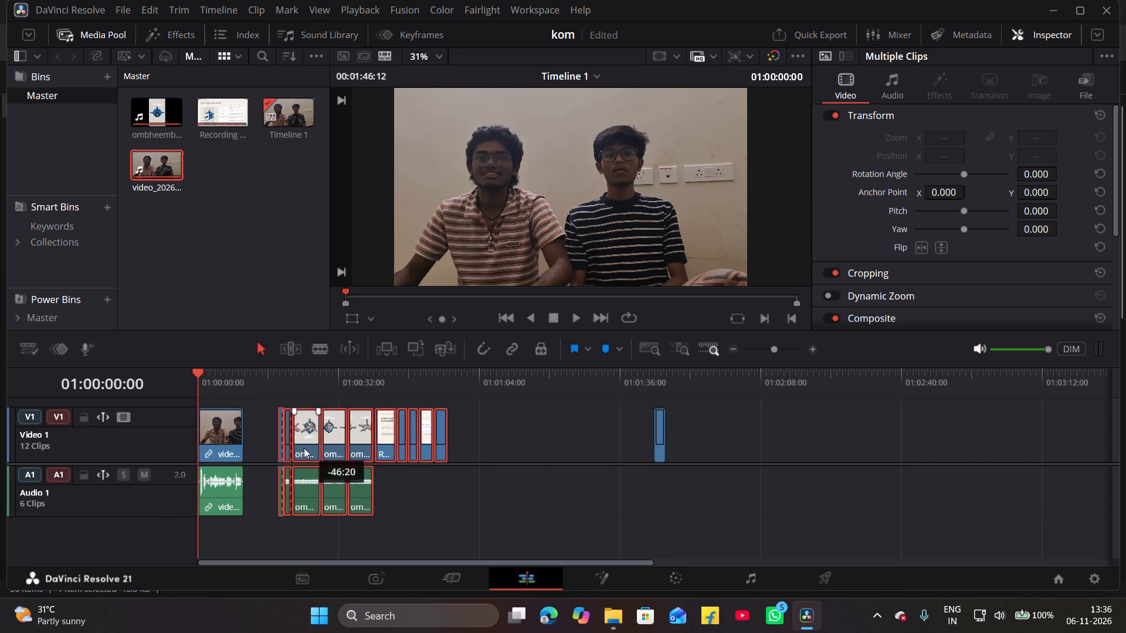
{"action": "left_click_drag", "start_coordinate": [304, 448], "coordinate": [155, 421]}
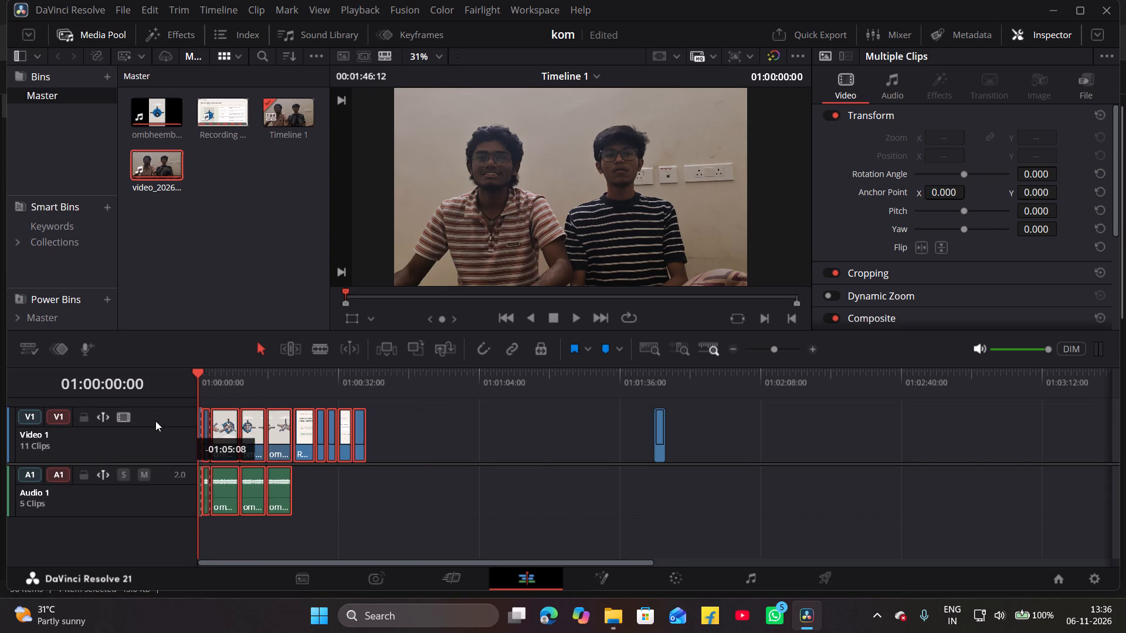
{"action": "left_click_drag", "start_coordinate": [155, 421], "coordinate": [283, 438]}
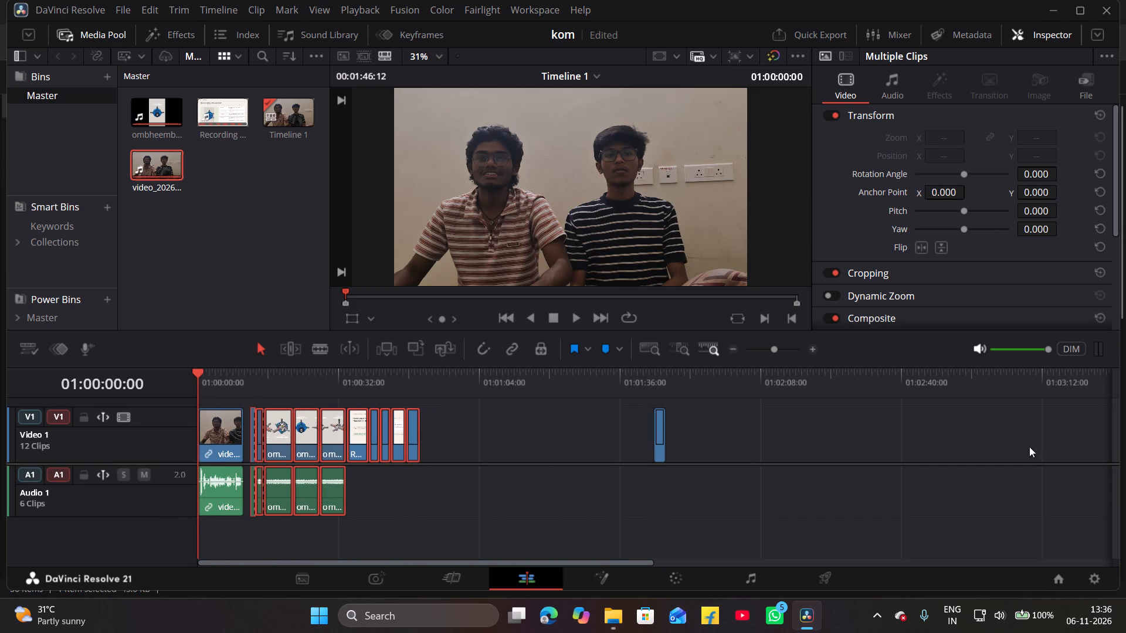
Move the last slide piece earlier on Video 1, directly after the preceding slide piece.
{"action": "left_click_drag", "start_coordinate": [636, 429], "coordinate": [701, 432]}
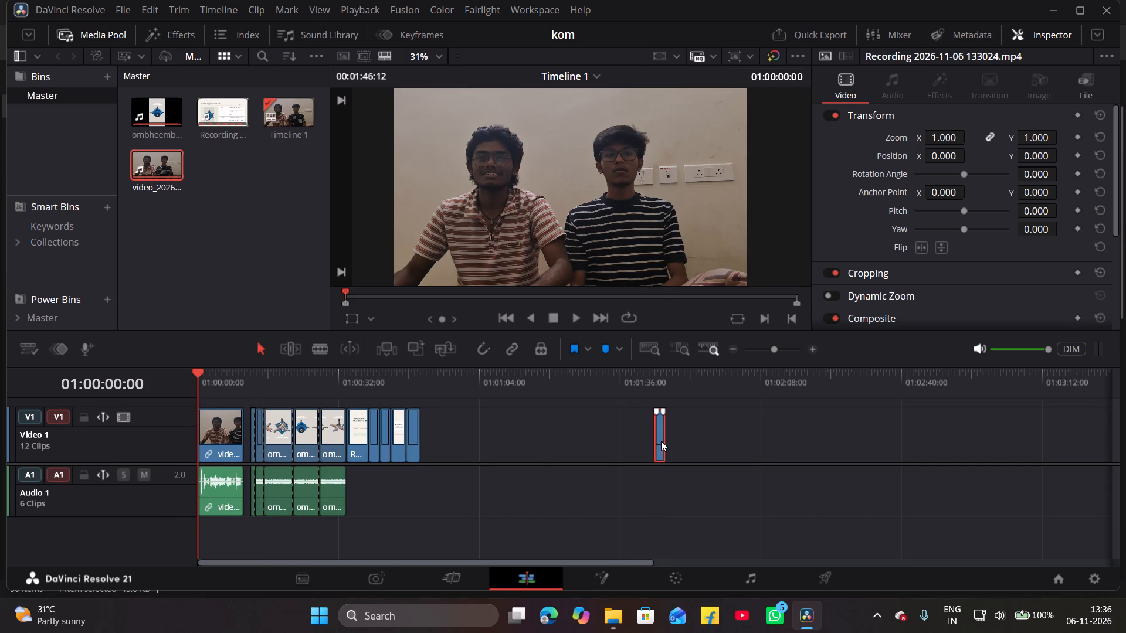
{"action": "left_click_drag", "start_coordinate": [660, 443], "coordinate": [425, 477]}
Place the playhead at 01:00:08:16, near the end of the two-person clip.
{"action": "left_click", "coordinate": [236, 387]}
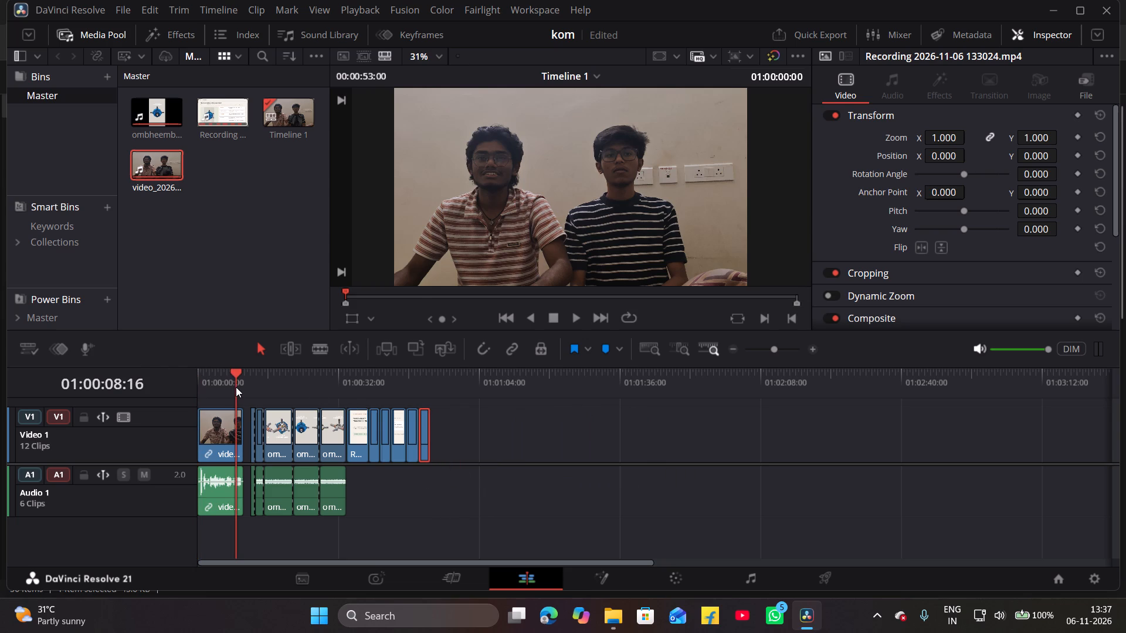
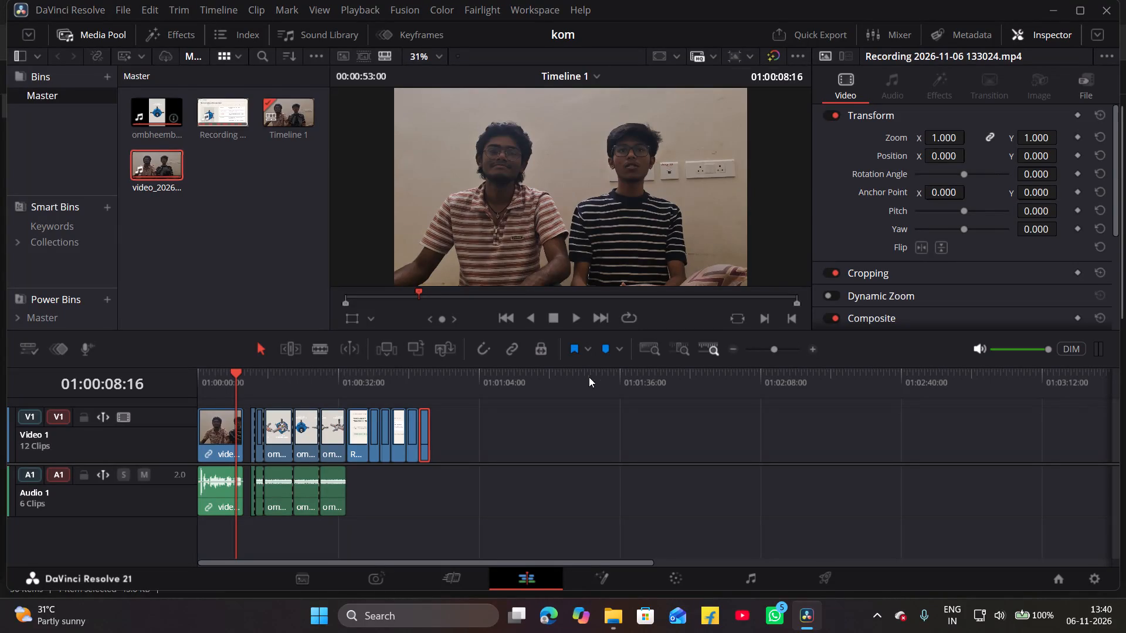
Play the two-person clip from the start of the timeline and check its beginning and end for unwanted footage.
{"action": "triple_click", "coordinate": [813, 345]}
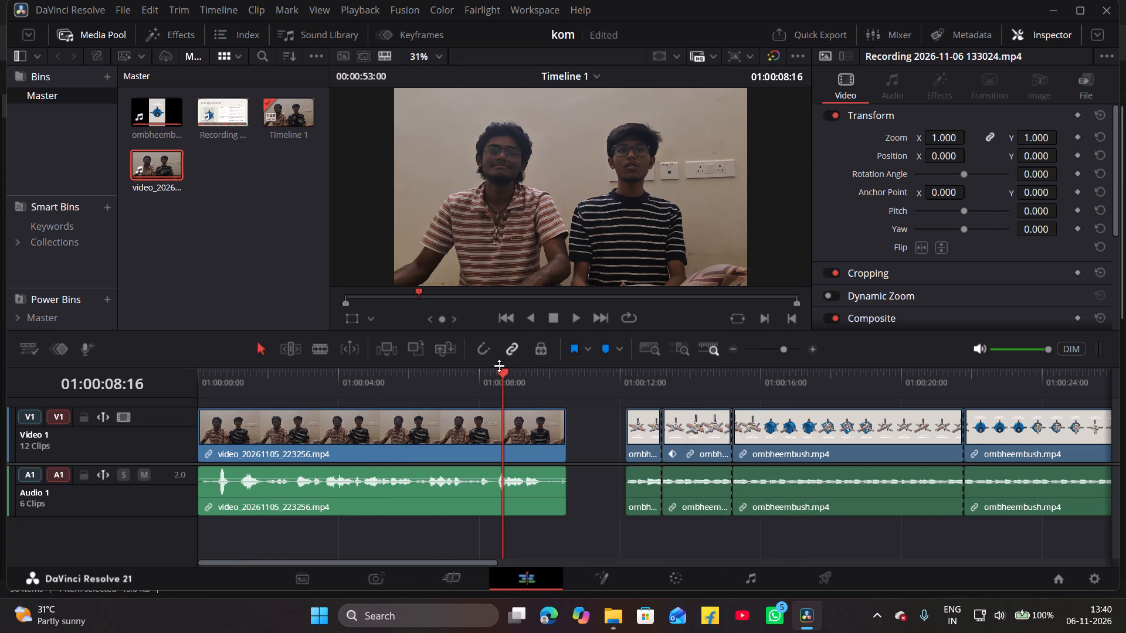
{"action": "left_click_drag", "start_coordinate": [503, 369], "coordinate": [0, 460]}
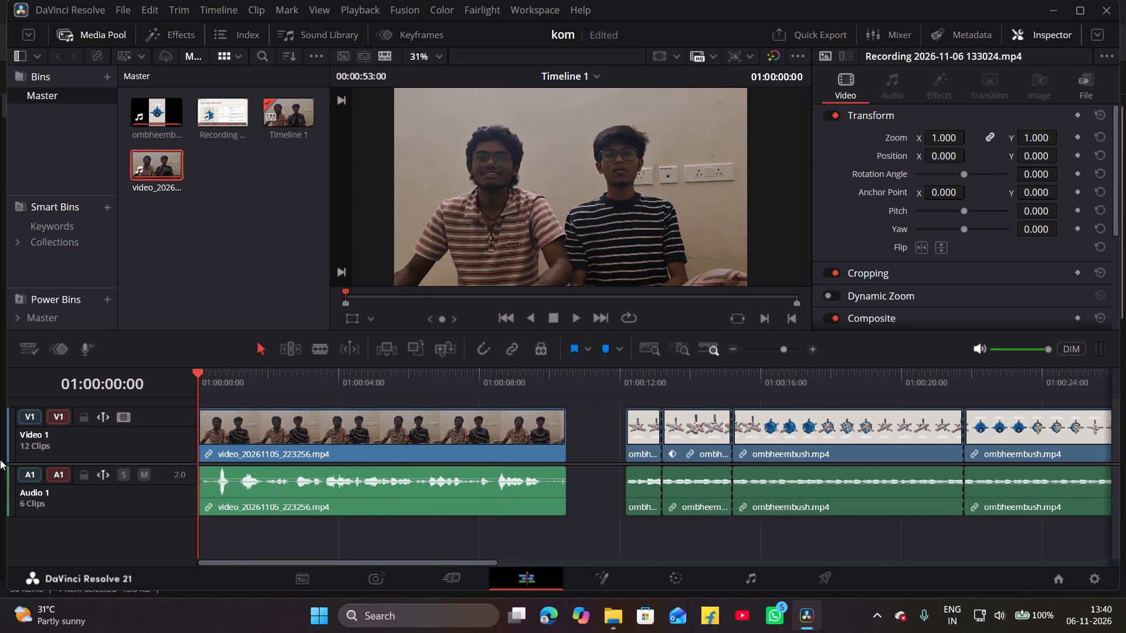
{"action": "key", "text": "space"}
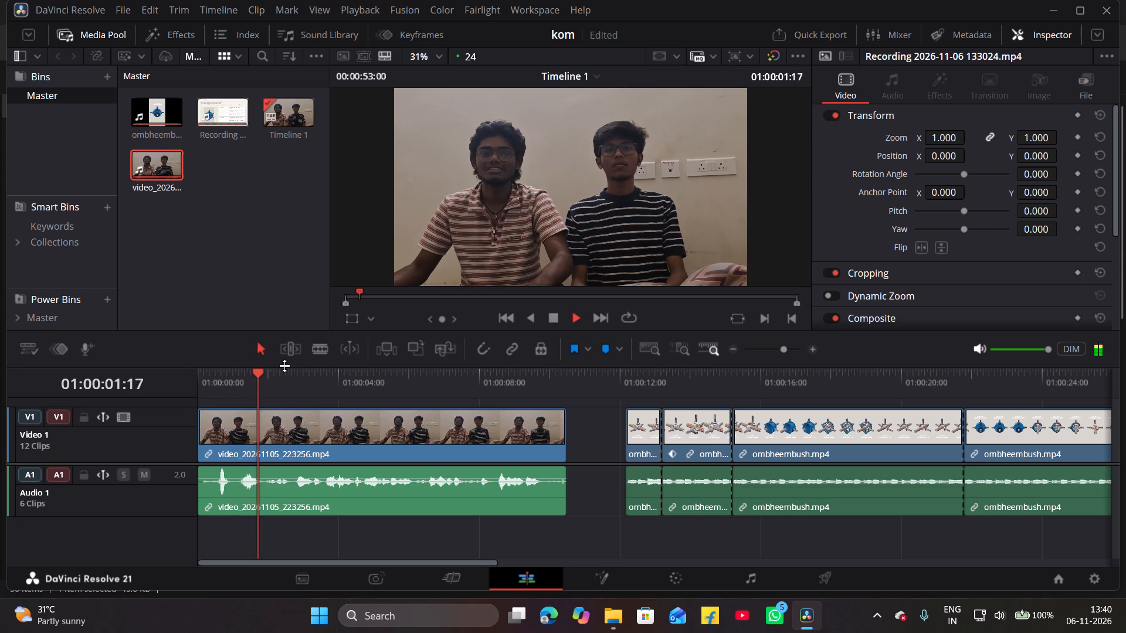
{"action": "key", "text": "space"}
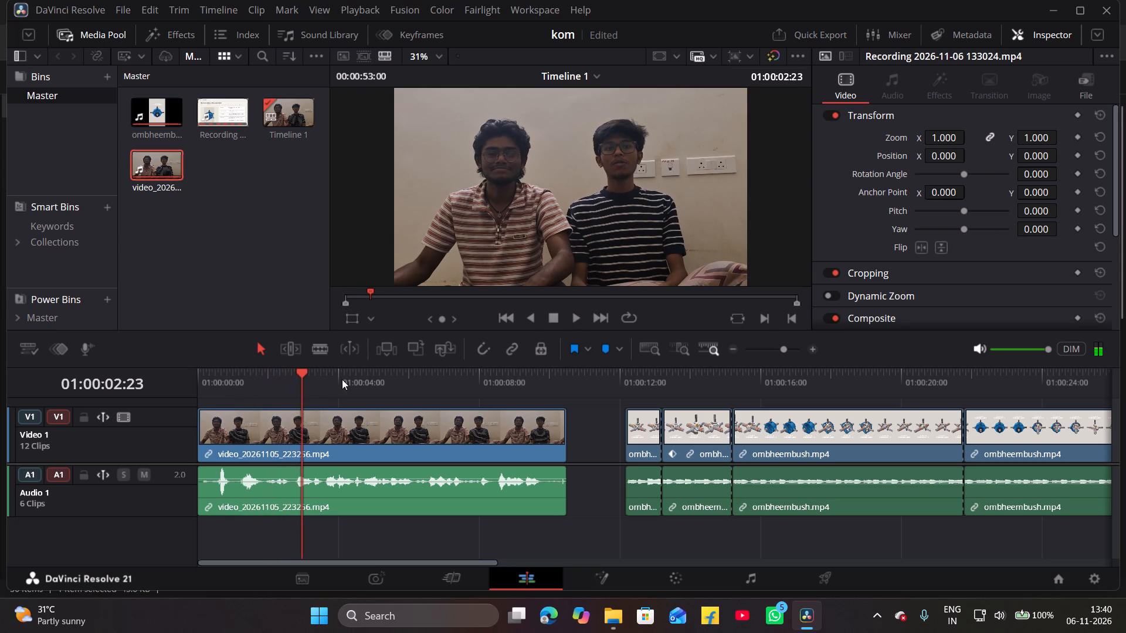
{"action": "key", "text": "space"}
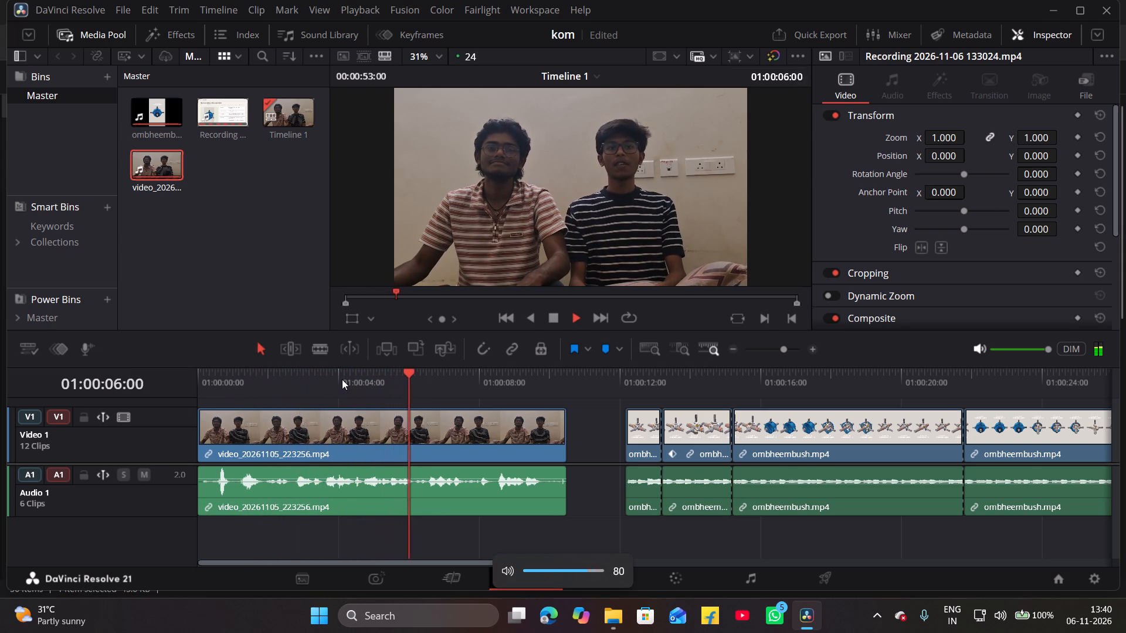
{"action": "key", "text": "space"}
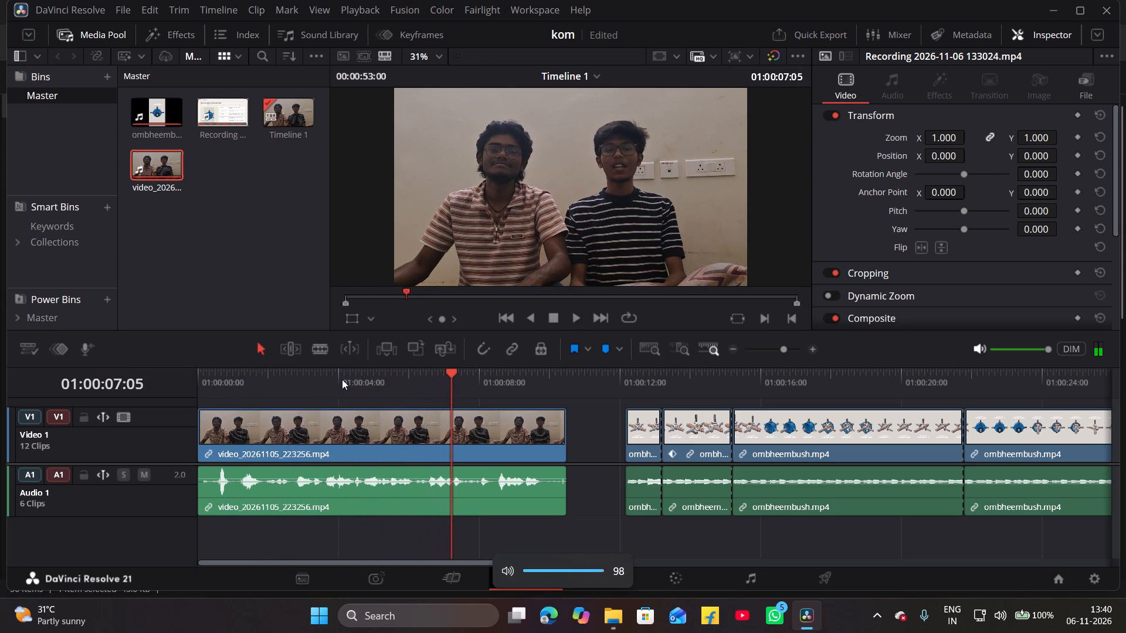
{"action": "key", "text": "space"}
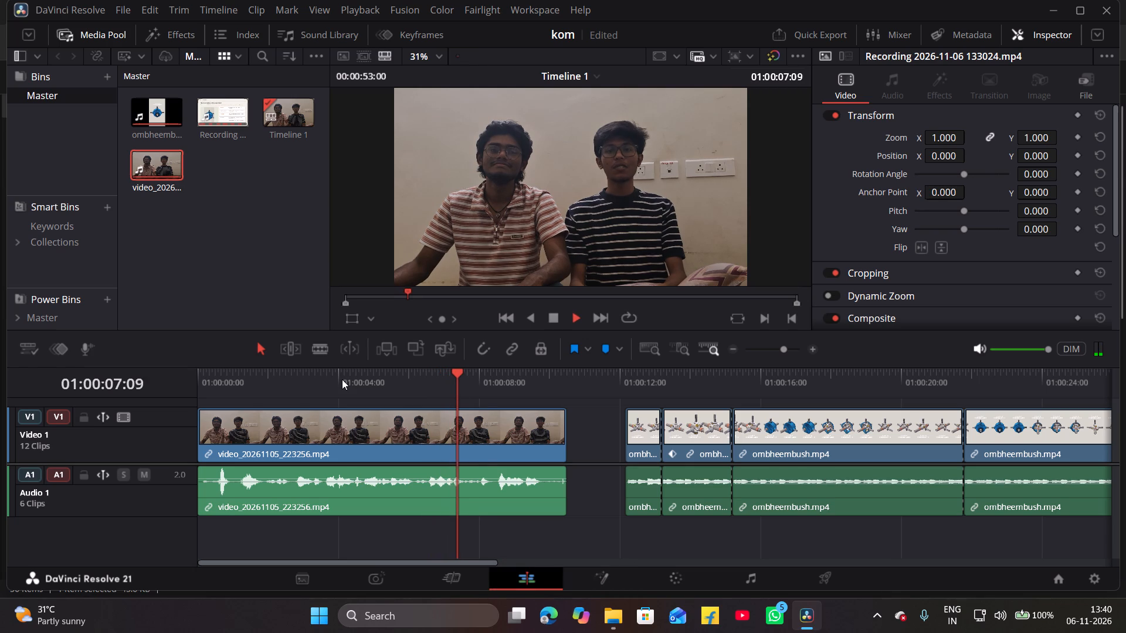
{"action": "key", "text": "space"}
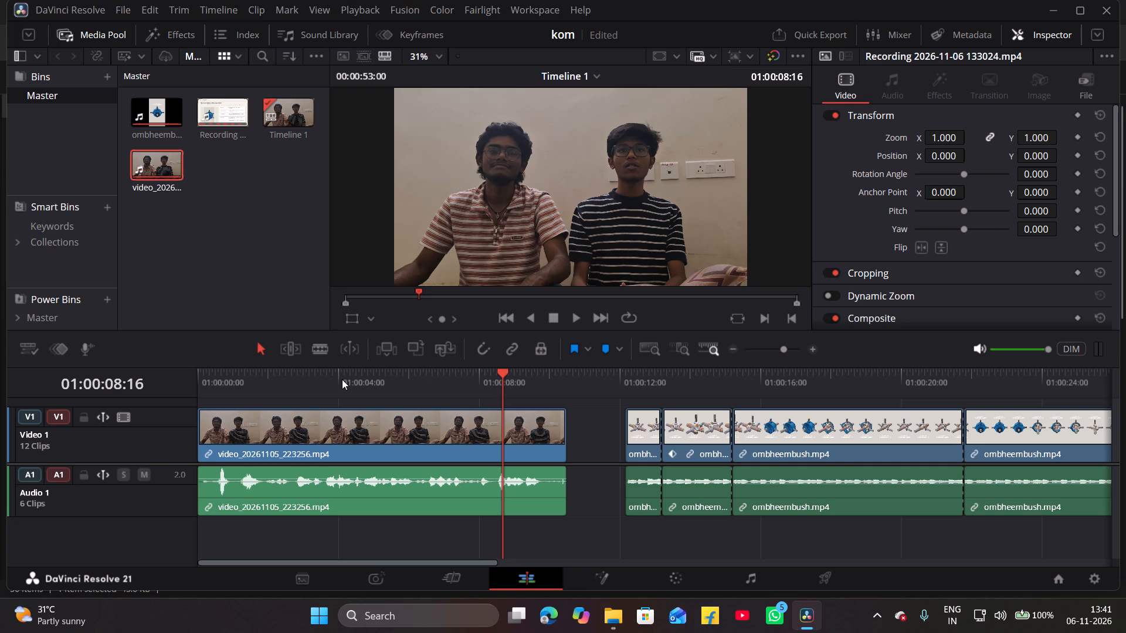
{"action": "key", "text": "space"}
{"action": "type", "text": "v"}
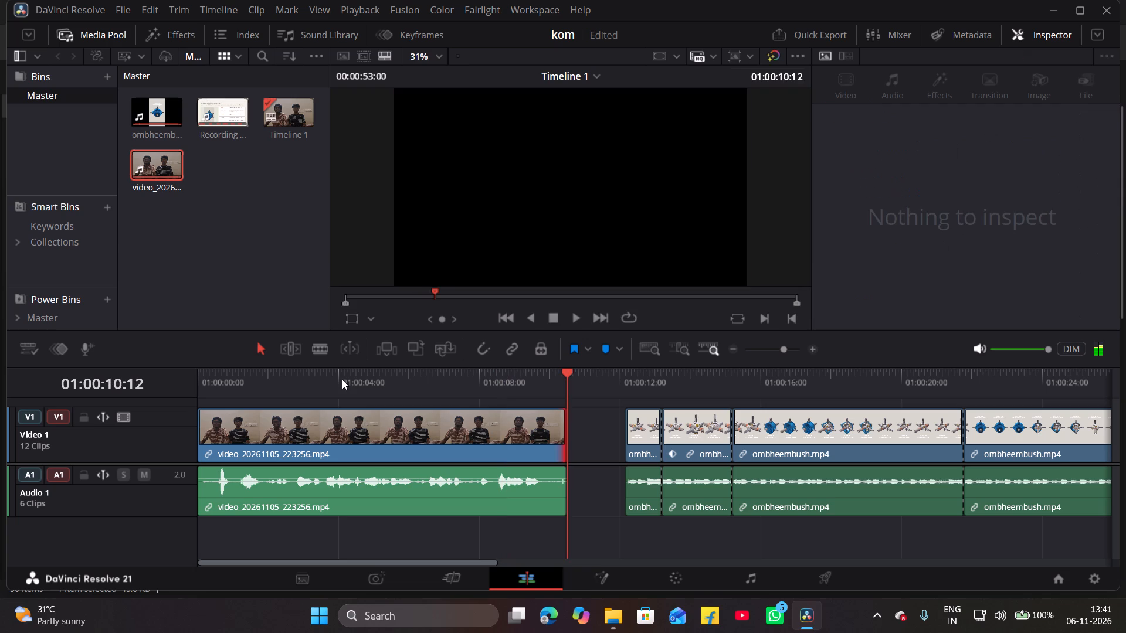
{"action": "key", "text": "space"}
{"action": "left_click", "coordinate": [382, 372]}
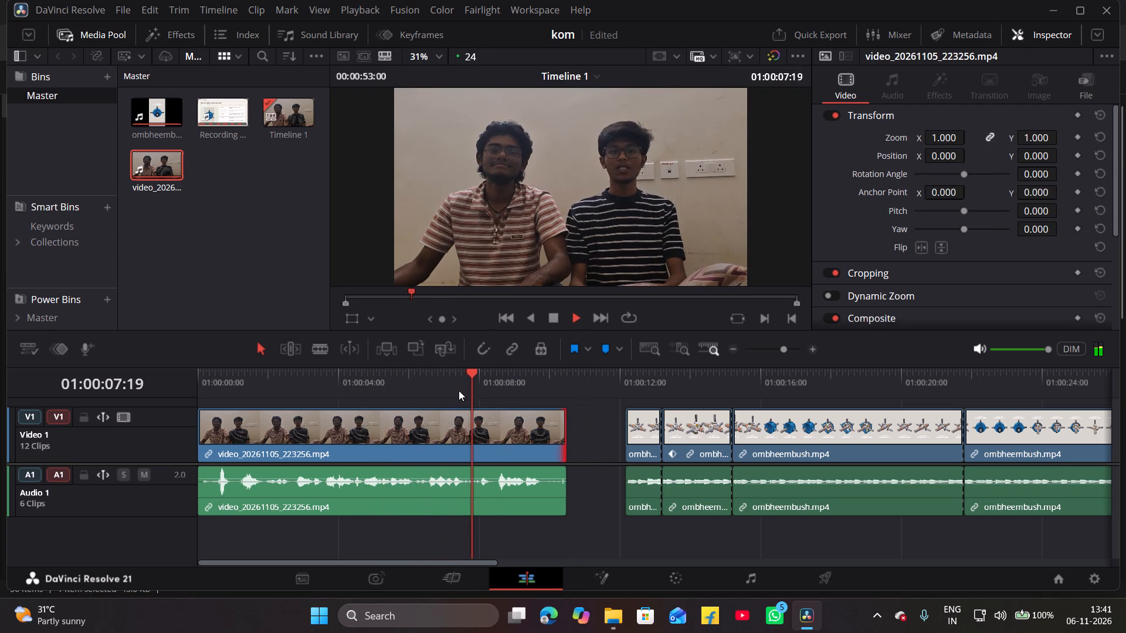
{"action": "key", "text": "space"}
Find where the speech begins in the two-person clip and split the clip with its audio at 01:00:01:00.
{"action": "left_click_drag", "start_coordinate": [342, 384], "coordinate": [287, 387]}
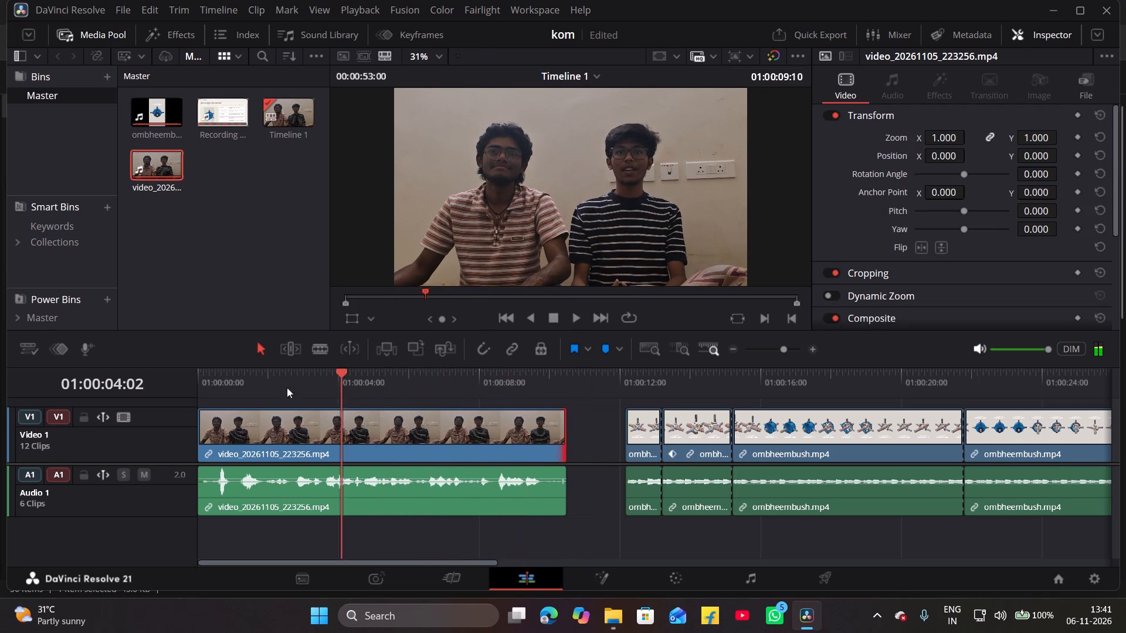
{"action": "left_click_drag", "start_coordinate": [287, 387], "coordinate": [106, 409]}
{"action": "key", "text": "space"}
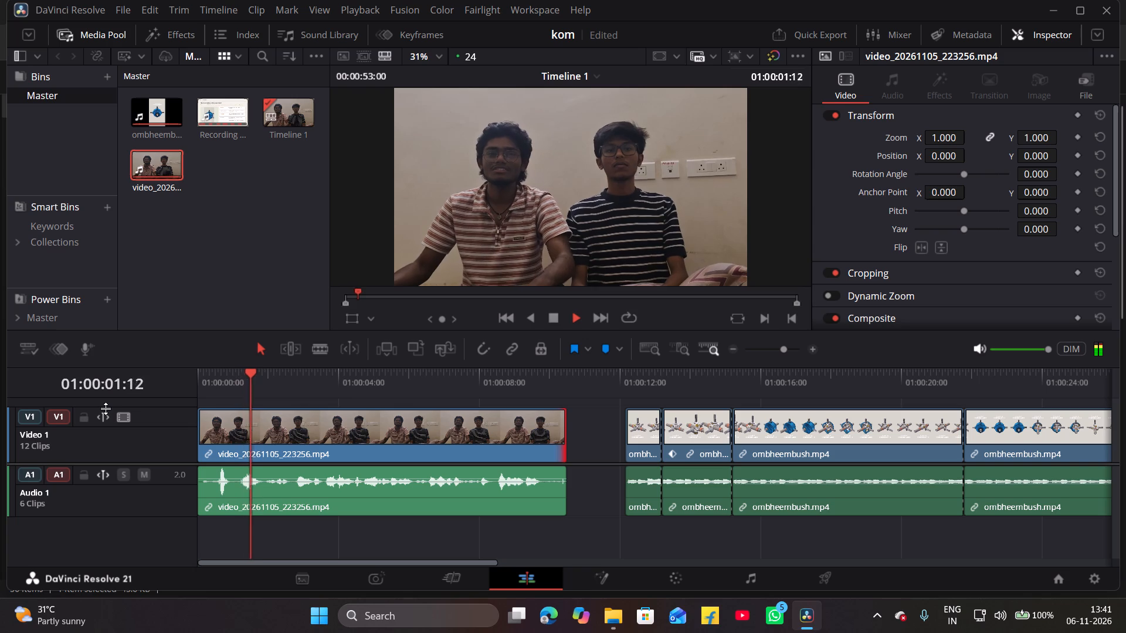
{"action": "key", "text": "space"}
{"action": "key", "text": "Left"}
{"action": "key", "text": "Left"}
{"action": "key", "text": "Left"}
{"action": "key", "text": "Left"}
{"action": "key", "text": "Left"}
{"action": "key", "text": "Left"}
{"action": "key", "text": "Left"}
{"action": "key", "text": "Left"}
{"action": "key", "text": "Left"}
{"action": "key", "text": "Left"}
{"action": "key", "text": "Left"}
{"action": "key", "text": "Left"}
{"action": "key", "text": "Left"}
{"action": "key", "text": "Left"}
{"action": "key", "text": "Left"}
{"action": "key", "text": "Left"}
{"action": "key", "text": "Left"}
{"action": "key", "text": "Left"}
{"action": "key", "text": "Left"}
{"action": "key", "text": "Left"}
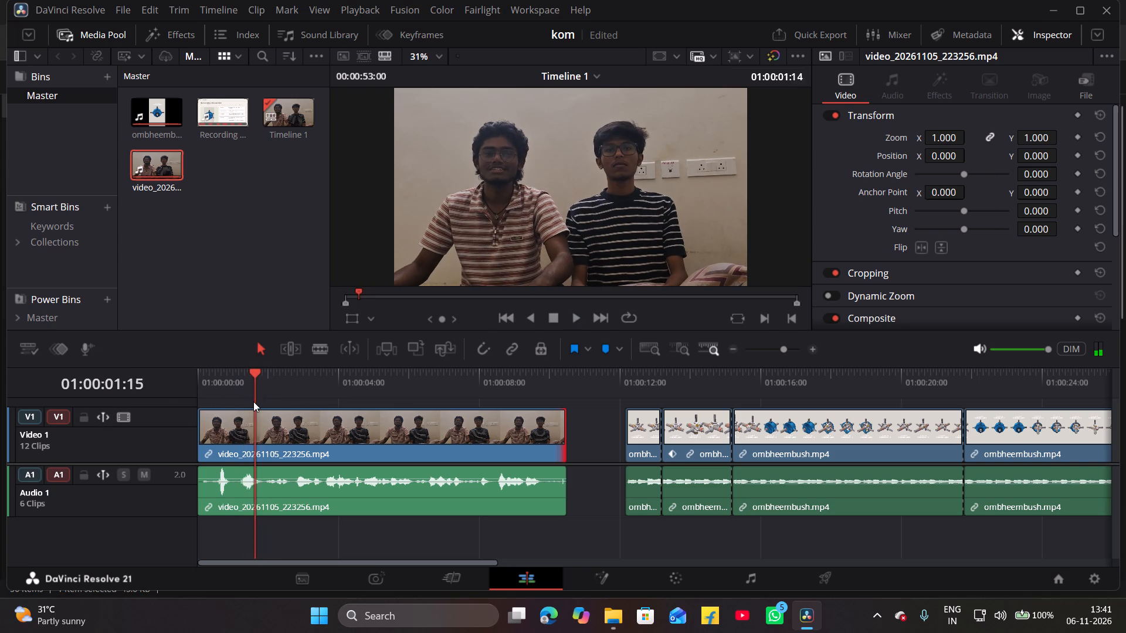
{"action": "key", "text": "space"}
{"action": "key", "text": "space"}
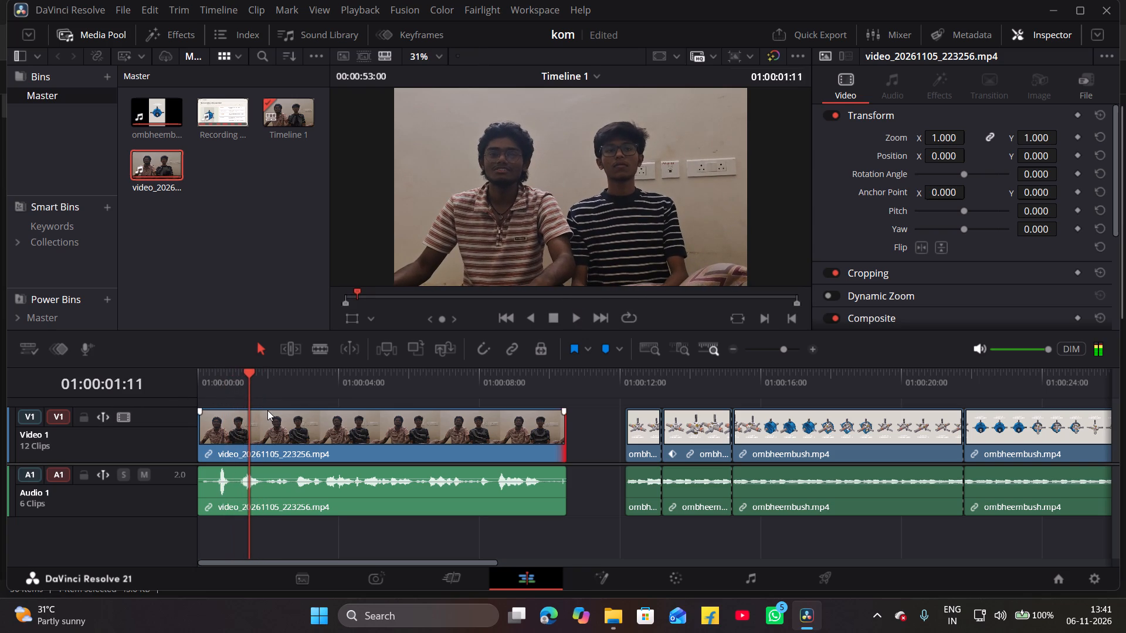
{"action": "key", "text": "Left"}
{"action": "key", "text": "Left"}
{"action": "key", "text": "Left"}
{"action": "key", "text": "Left"}
{"action": "key", "text": "Left"}
{"action": "key", "text": "Left"}
{"action": "key", "text": "Left"}
{"action": "key", "text": "Left"}
{"action": "key", "text": "Left"}
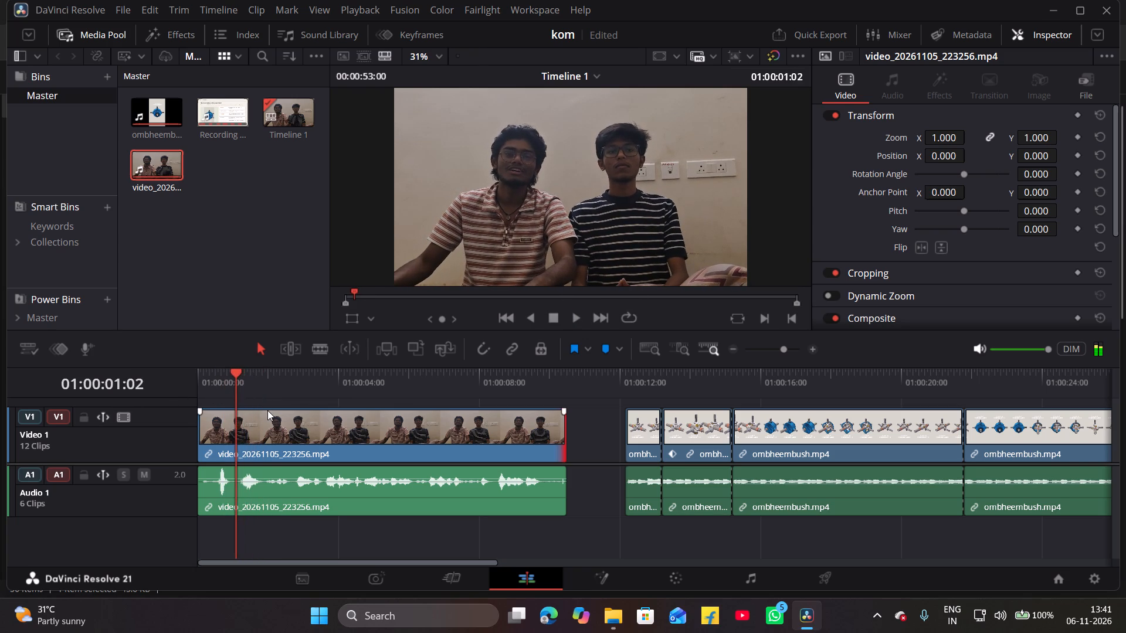
{"action": "key", "text": "Left"}
{"action": "key", "text": "Left"}
{"action": "key", "text": "Left"}
{"action": "key", "text": "Left"}
{"action": "key", "text": "Left"}
{"action": "key", "text": "Left"}
{"action": "key", "text": "Left"}
{"action": "key", "text": "Left"}
{"action": "key", "text": "Left"}
{"action": "key", "text": "Left"}
{"action": "key", "text": "Left"}
{"action": "key", "text": "Left"}
{"action": "key", "text": "Left"}
{"action": "key", "text": "Left"}
{"action": "key", "text": "Left"}
{"action": "key", "text": "Left"}
{"action": "key", "text": "Left"}
{"action": "key", "text": "Left"}
{"action": "key", "text": "Left"}
{"action": "key", "text": "space"}
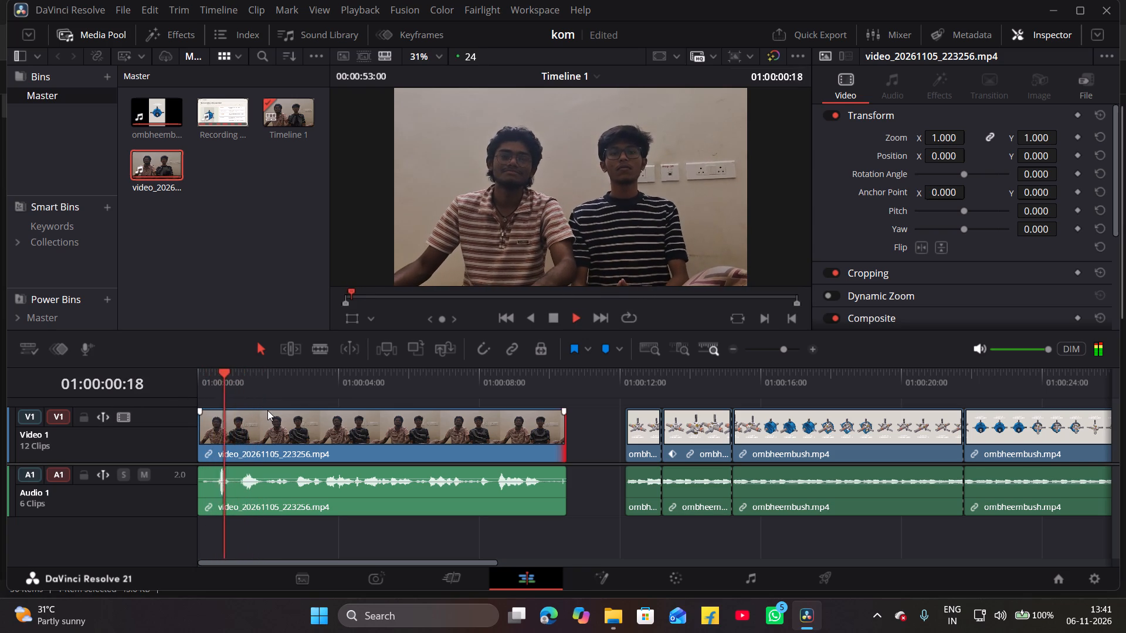
{"action": "key", "text": "space"}
{"action": "key", "text": "space"}
{"action": "key", "text": "space"}
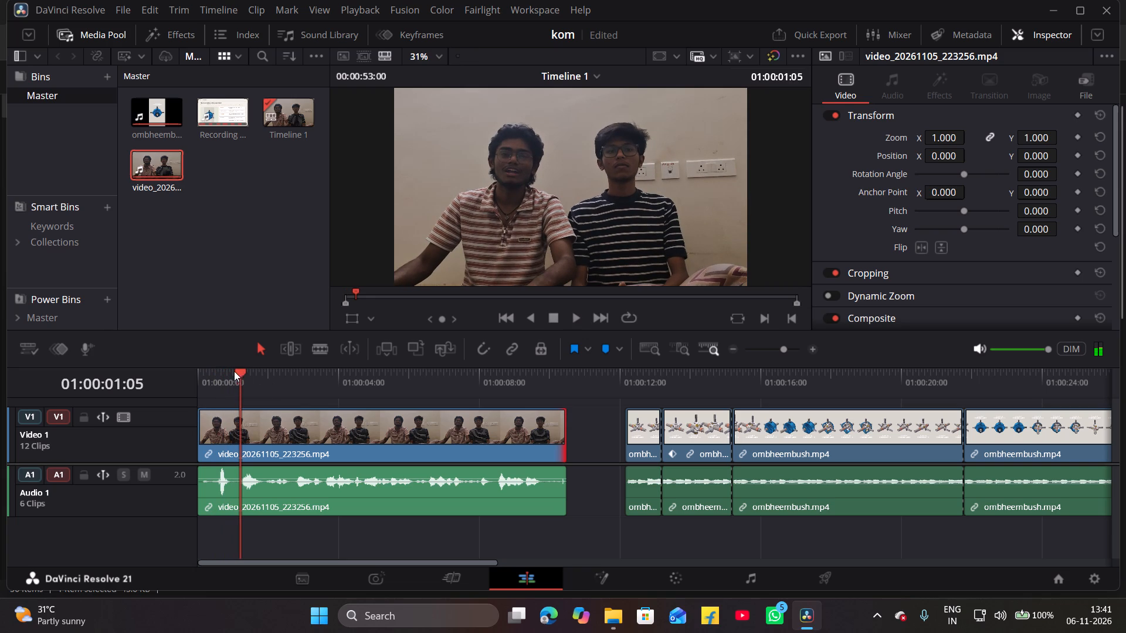
{"action": "left_click", "coordinate": [229, 375]}
{"action": "left_click_drag", "start_coordinate": [228, 373], "coordinate": [233, 375]}
{"action": "key", "text": "ctrl+b"}
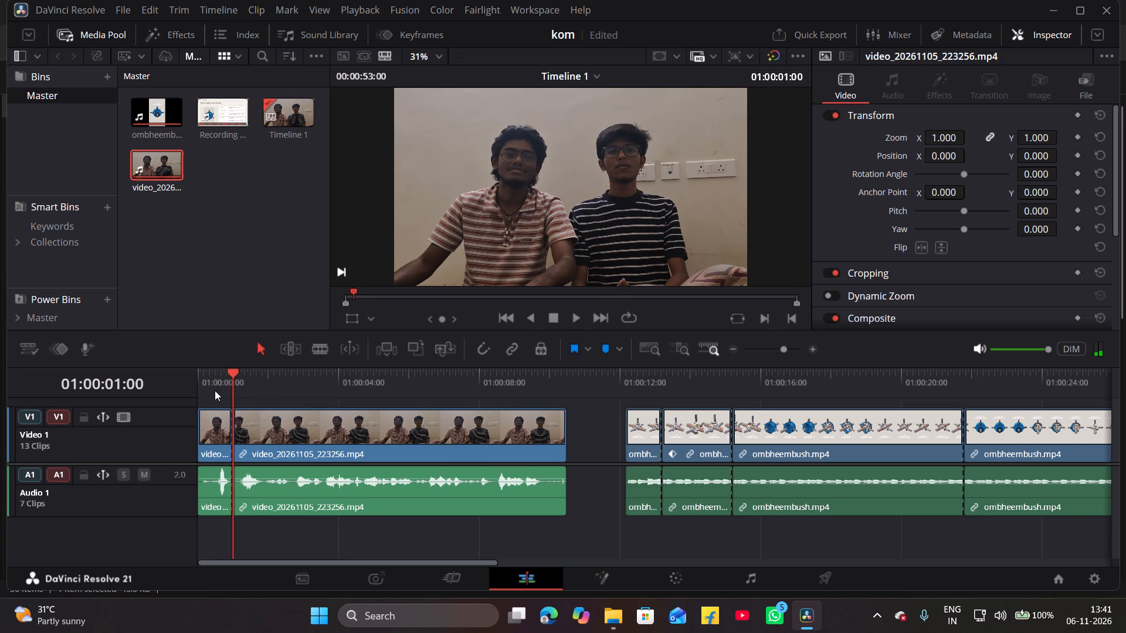
Delete the one-second opening piece of the two-person clip from Video 1 and Audio 1, leaving its space empty.
{"action": "left_click_drag", "start_coordinate": [215, 390], "coordinate": [216, 484]}
{"action": "left_click_drag", "start_coordinate": [204, 393], "coordinate": [253, 482]}
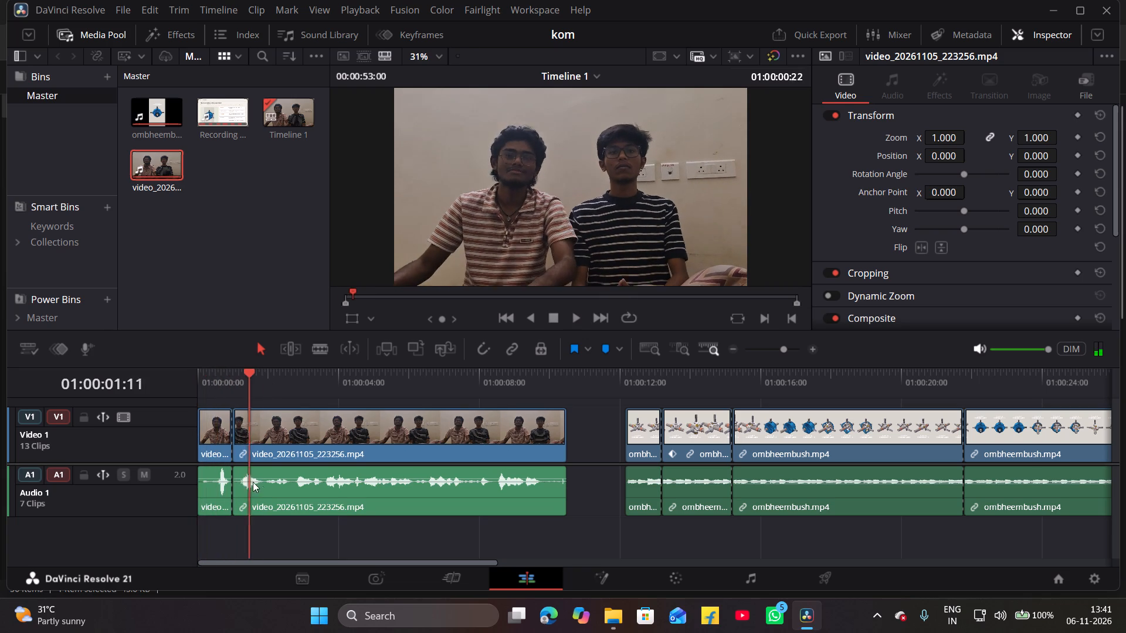
{"action": "left_click_drag", "start_coordinate": [253, 482], "coordinate": [267, 487]}
{"action": "scroll", "coordinate": [259, 441], "scroll_direction": "up", "scroll_amount": 3}
{"action": "left_click_drag", "start_coordinate": [212, 534], "coordinate": [209, 498]}
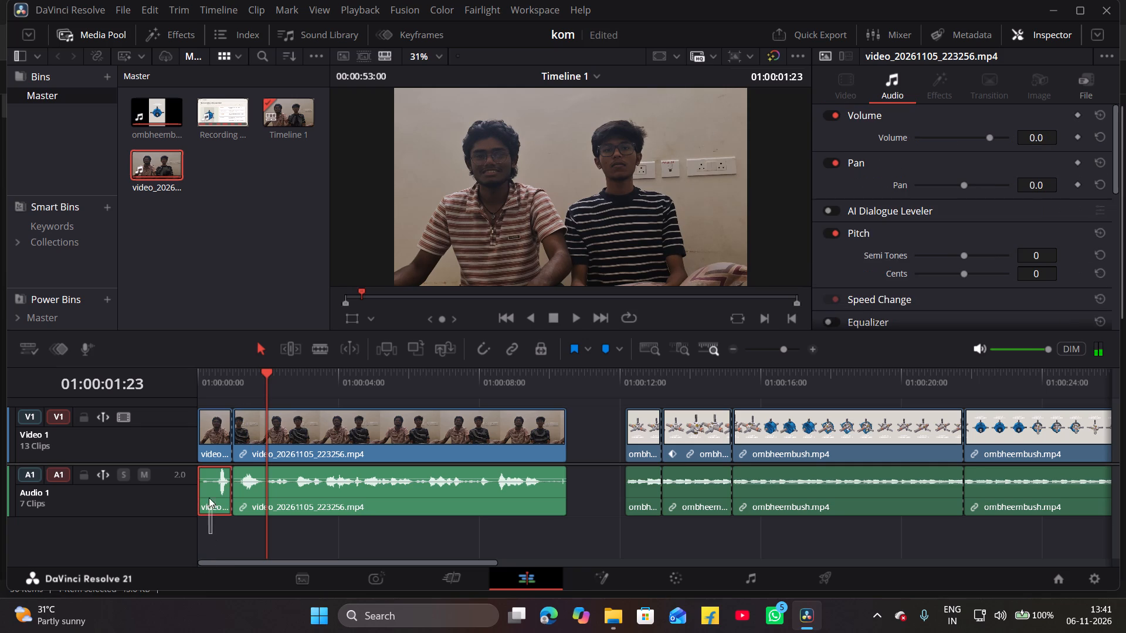
{"action": "left_click_drag", "start_coordinate": [209, 498], "coordinate": [205, 428]}
{"action": "key", "text": "BackSpace"}
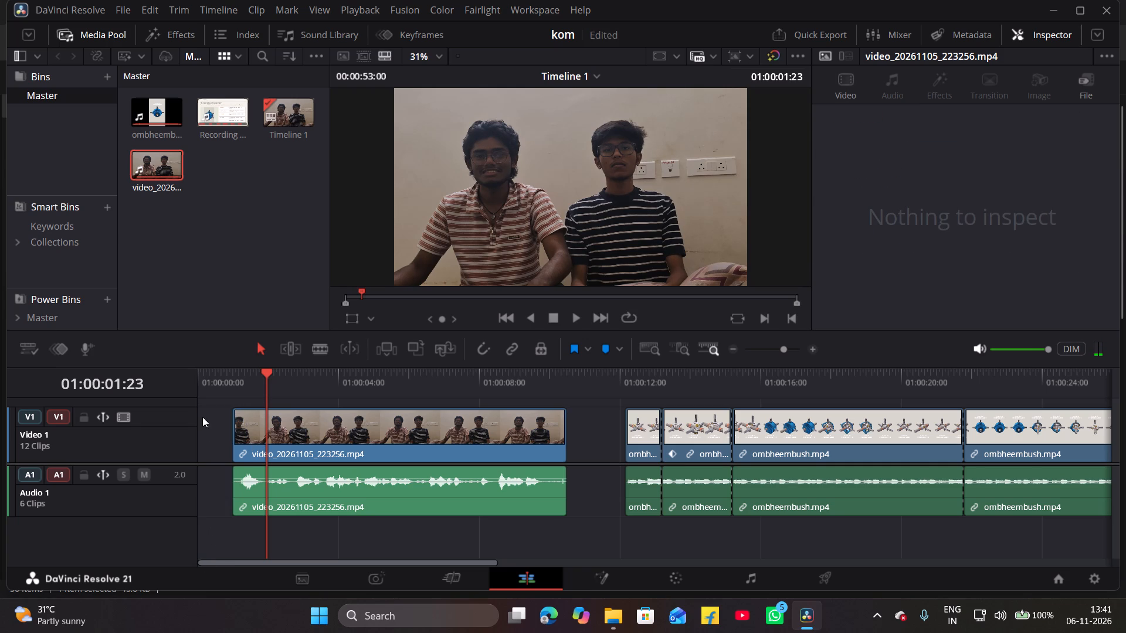
Review the remaining two-person clip and split it with its audio near the end, at 01:00:10:02.
{"action": "left_click", "coordinate": [206, 380]}
{"action": "key", "text": "space"}
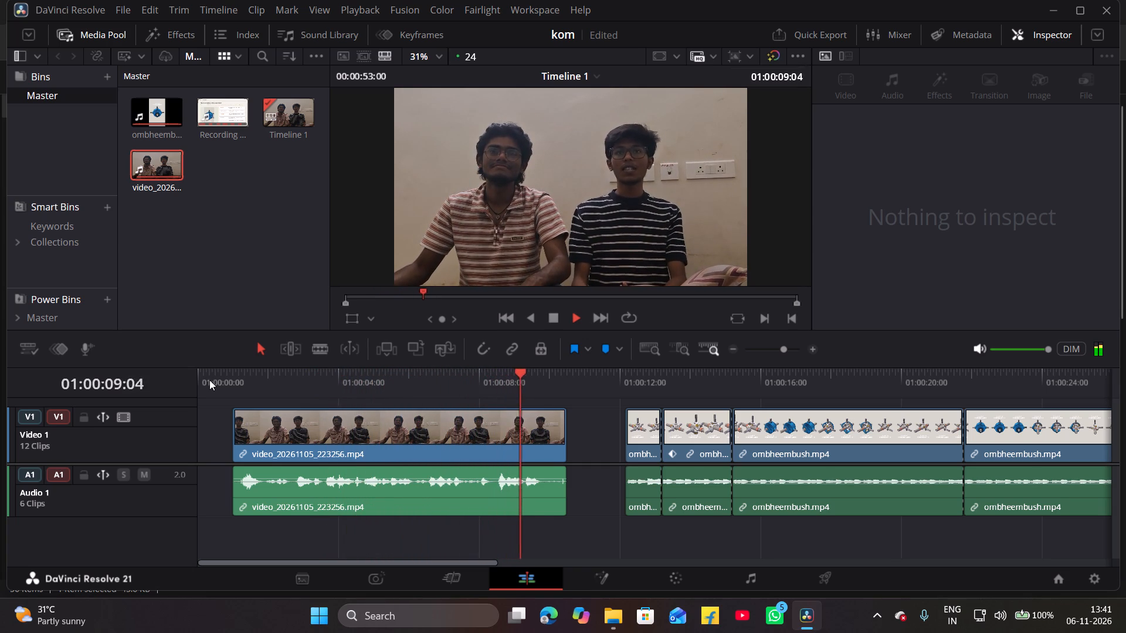
{"action": "key", "text": "space"}
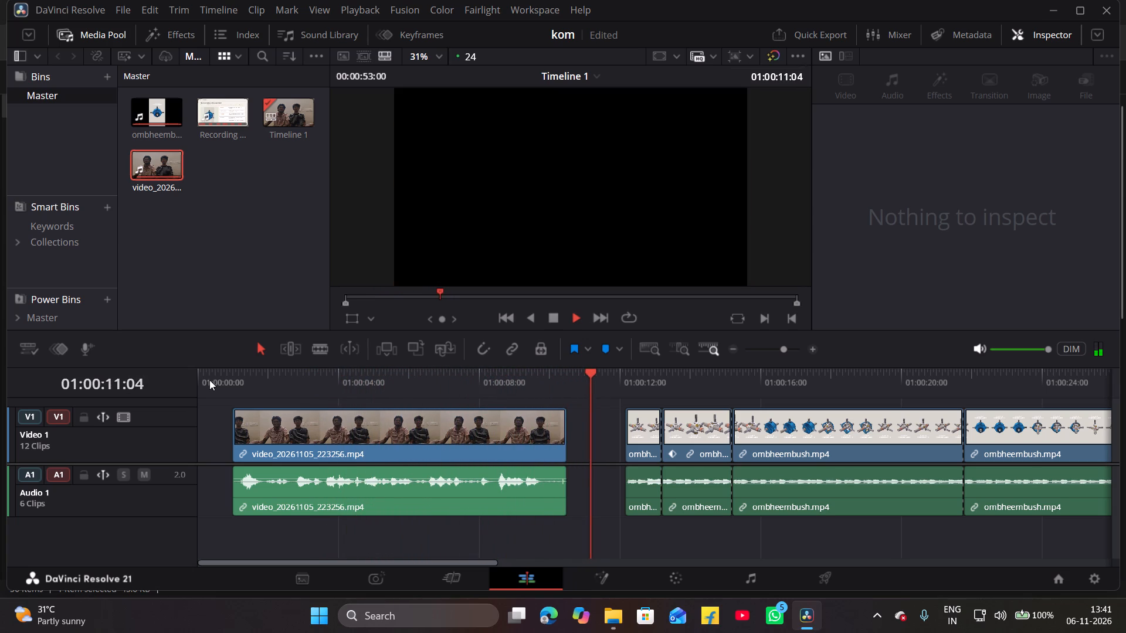
{"action": "left_click", "coordinate": [542, 368]}
{"action": "left_click_drag", "start_coordinate": [542, 375], "coordinate": [533, 380]}
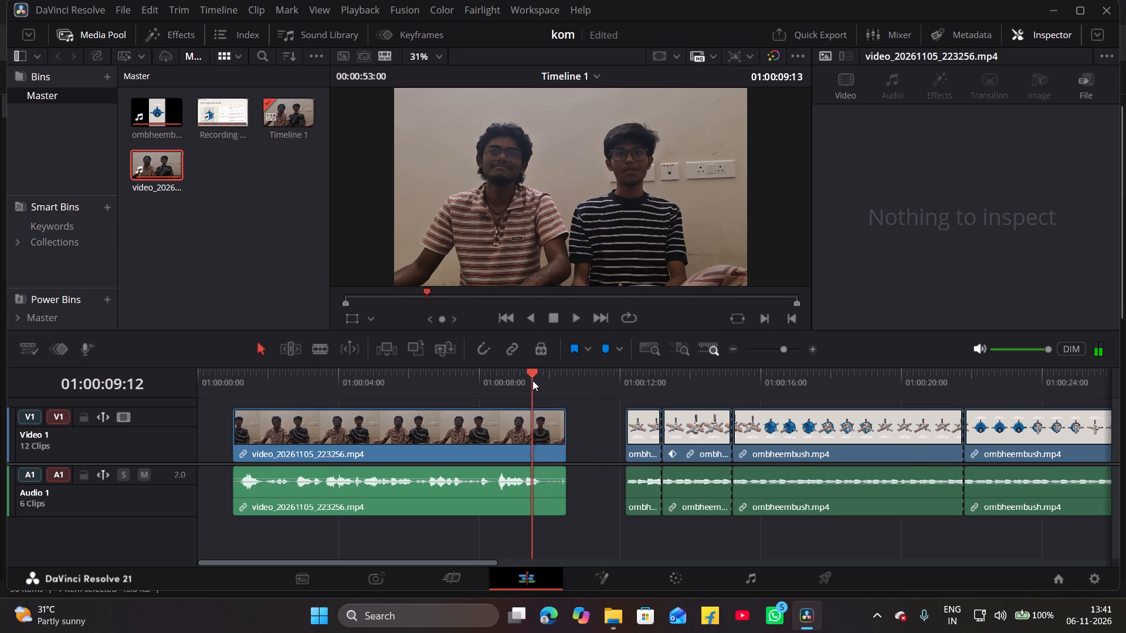
{"action": "left_click_drag", "start_coordinate": [533, 380], "coordinate": [531, 380]}
{"action": "key", "text": "space"}
{"action": "key", "text": "space"}
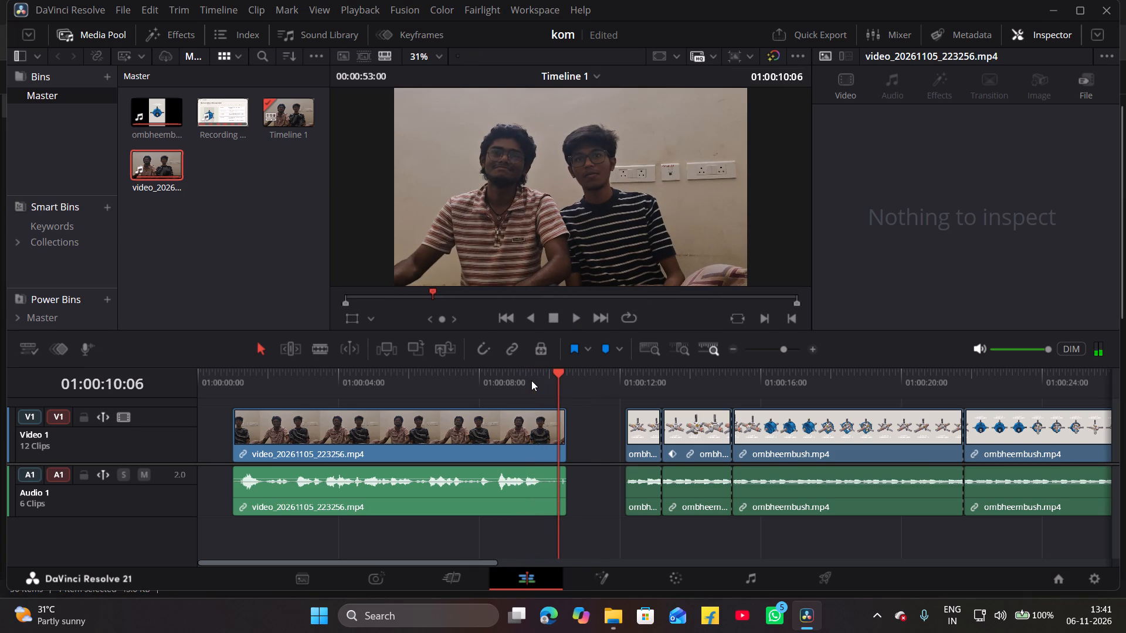
{"action": "key", "text": "Left"}
{"action": "key", "text": "Left"}
{"action": "key", "text": "Left"}
{"action": "key", "text": "Left"}
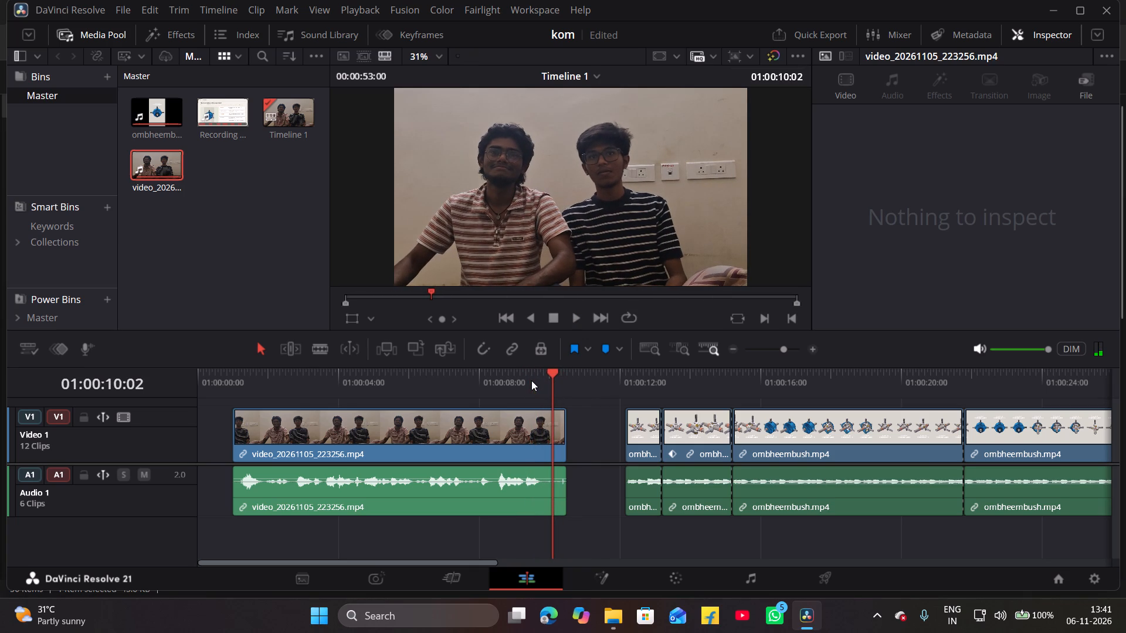
{"action": "key", "text": "ctrl+b"}
Delete the short end piece of the two-person clip with its audio, and play back the trimmed clip.
{"action": "left_click_drag", "start_coordinate": [568, 523], "coordinate": [558, 454]}
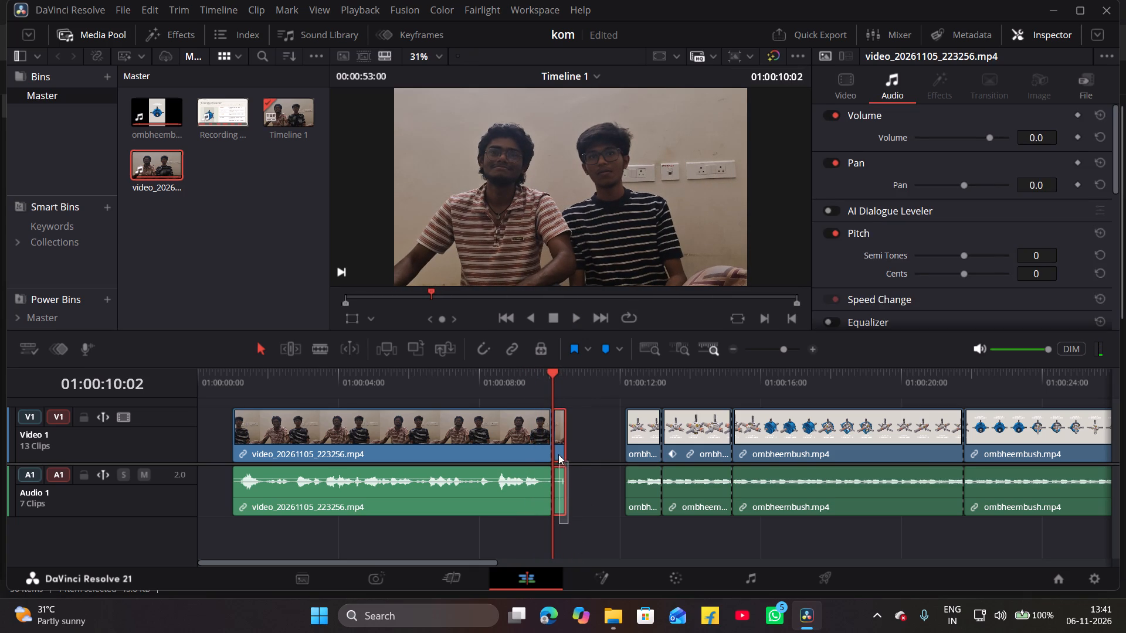
{"action": "left_click_drag", "start_coordinate": [558, 454], "coordinate": [558, 445]}
{"action": "key", "text": "BackSpace"}
{"action": "left_click_drag", "start_coordinate": [425, 395], "coordinate": [260, 409]}
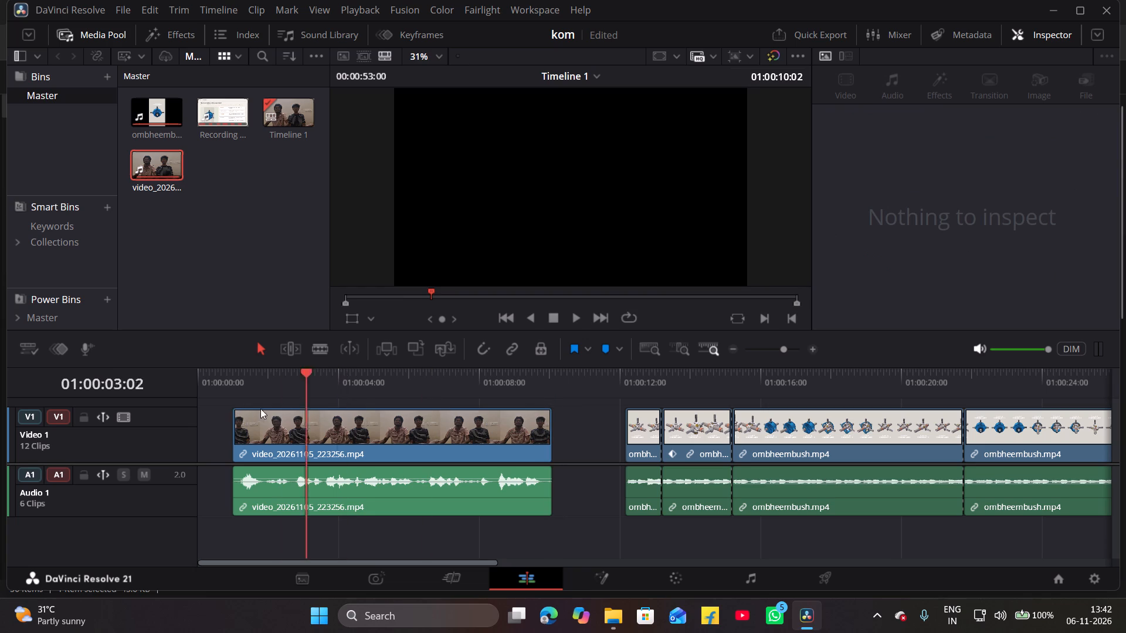
{"action": "left_click_drag", "start_coordinate": [260, 409], "coordinate": [224, 417]}
{"action": "key", "text": "space"}
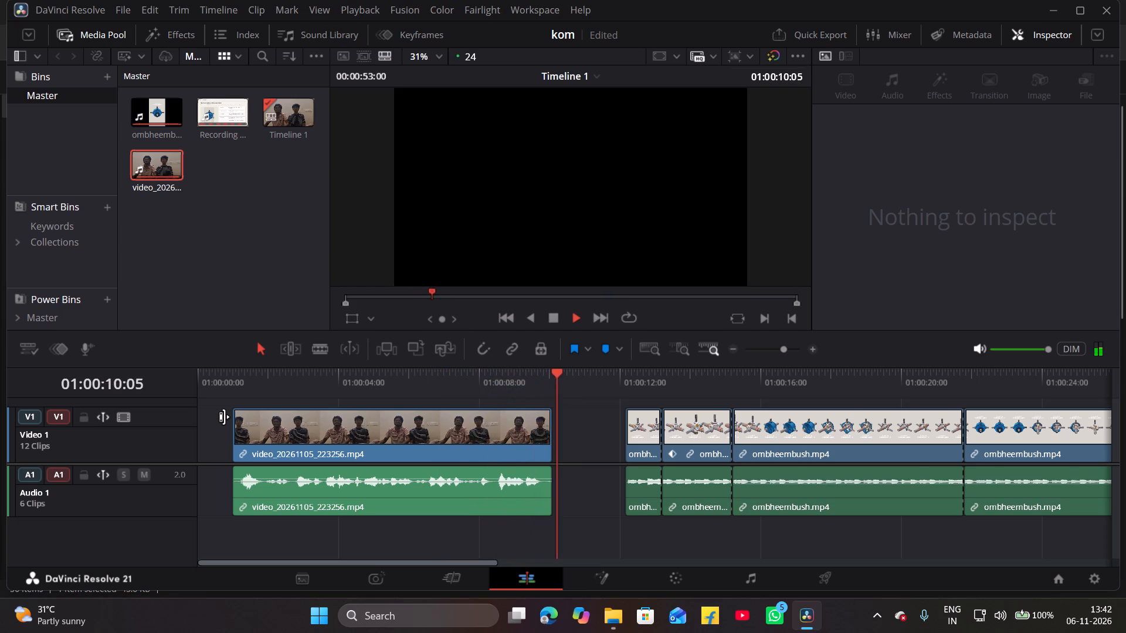
{"action": "key", "text": "space"}
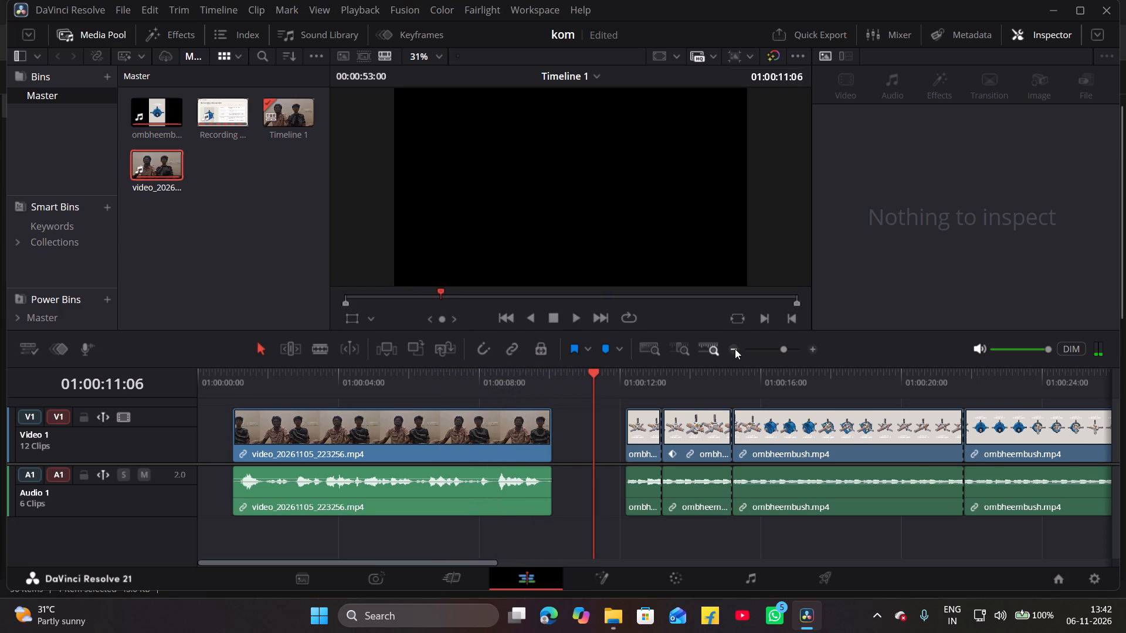
Move all ombheembush and Recording clips with their audio earlier together so they directly follow the trimmed two-person clip.
{"action": "double_click", "coordinate": [735, 349]}
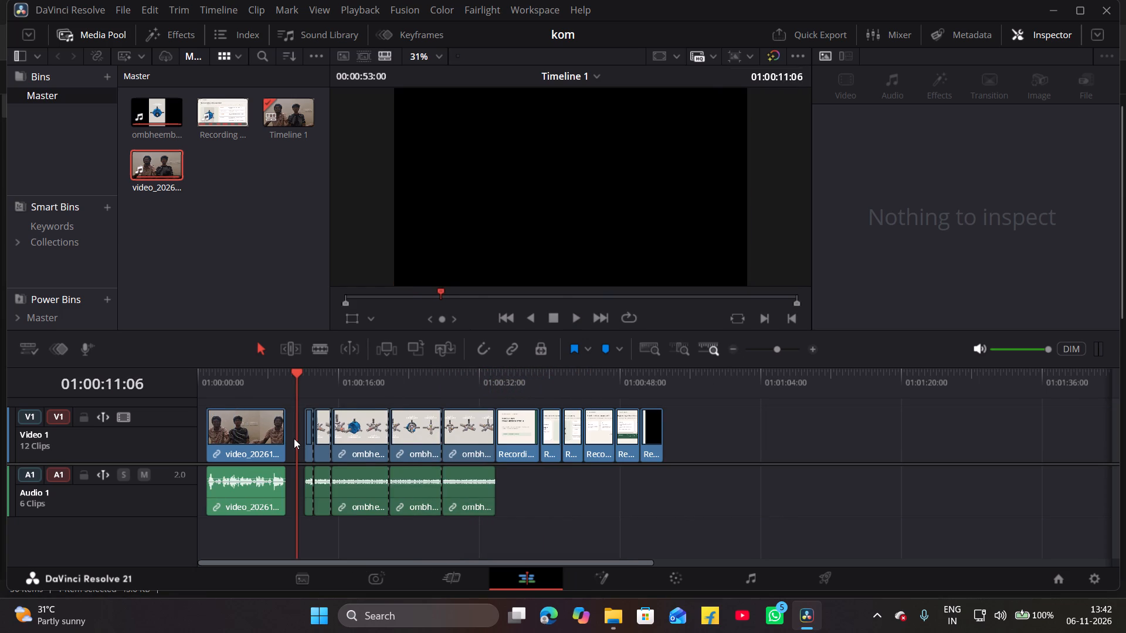
{"action": "left_click_drag", "start_coordinate": [294, 438], "coordinate": [419, 445]}
{"action": "left_click_drag", "start_coordinate": [309, 536], "coordinate": [310, 462]}
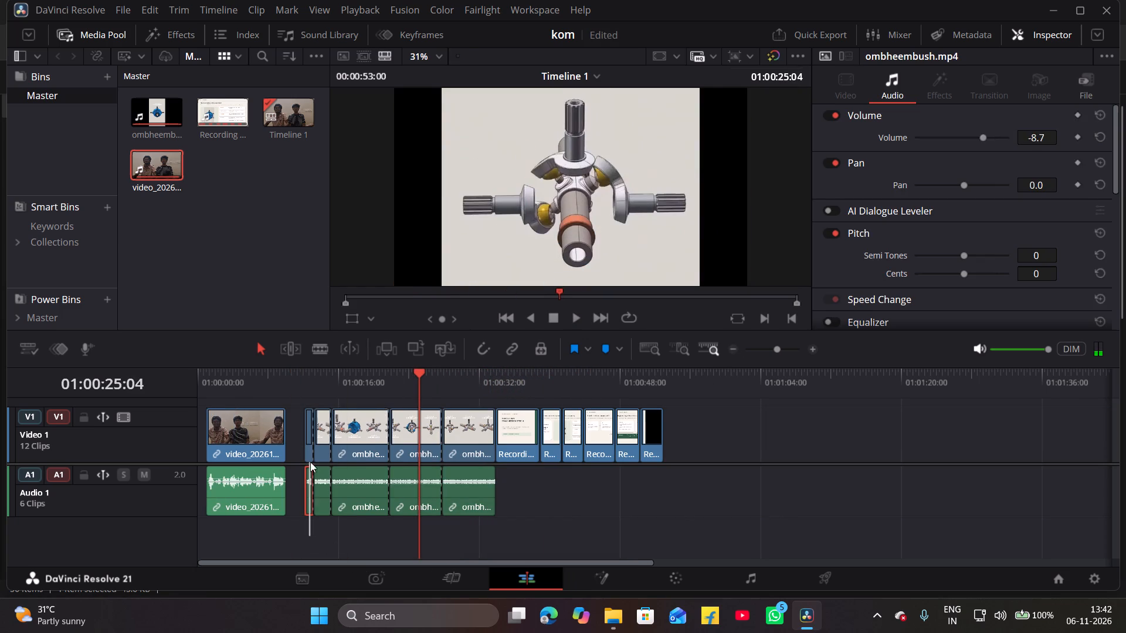
{"action": "left_click_drag", "start_coordinate": [310, 462], "coordinate": [729, 427]}
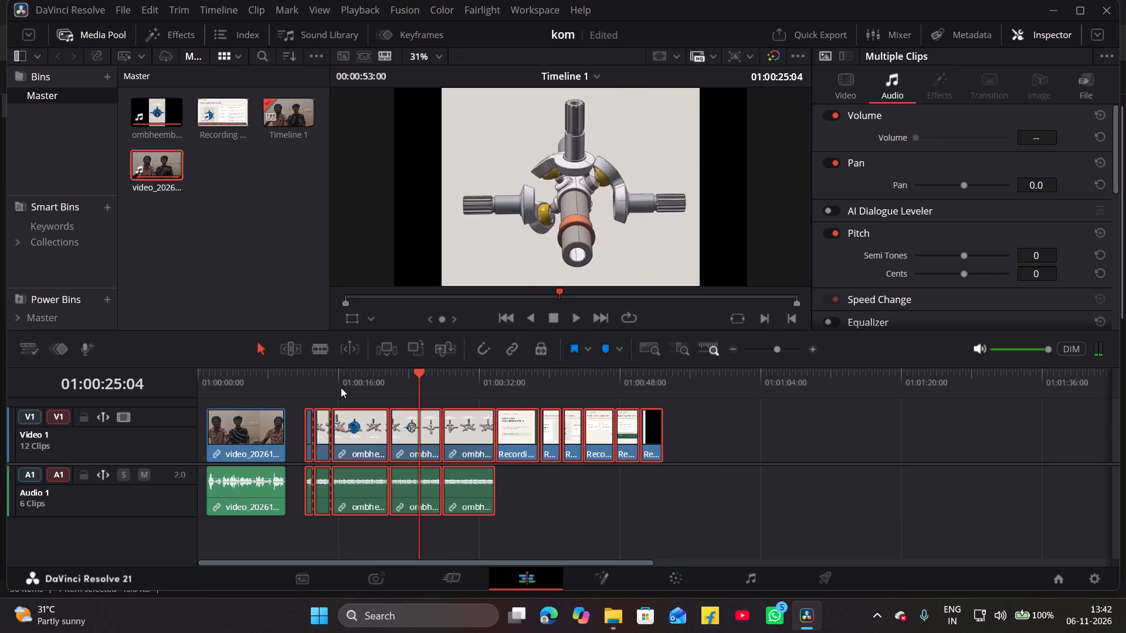
{"action": "left_click_drag", "start_coordinate": [341, 387], "coordinate": [289, 395]}
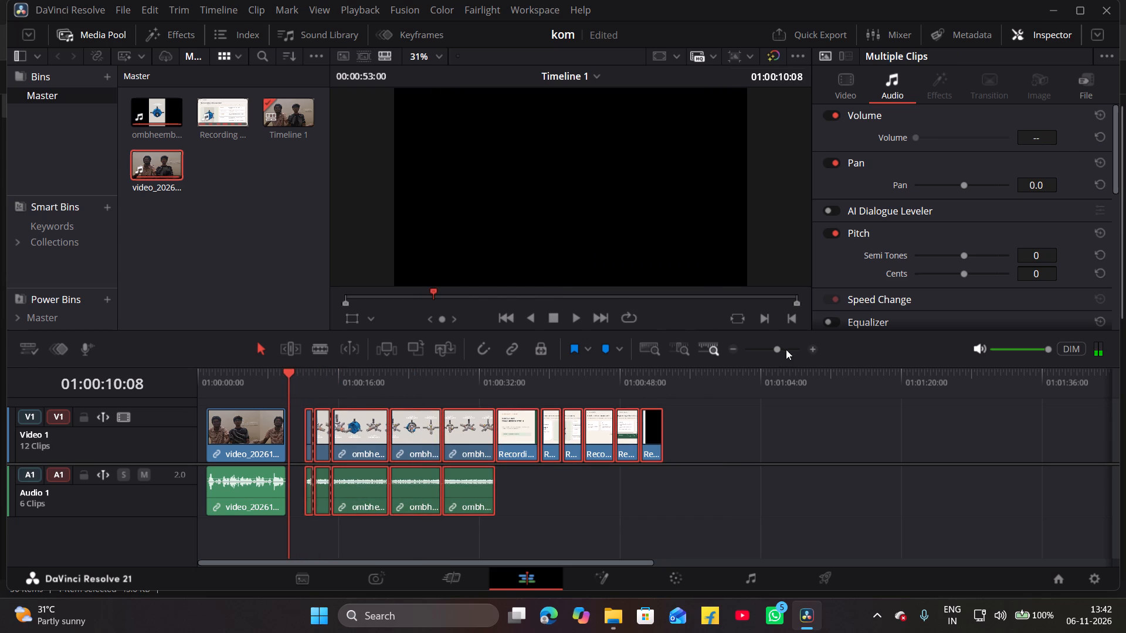
{"action": "double_click", "coordinate": [816, 347]}
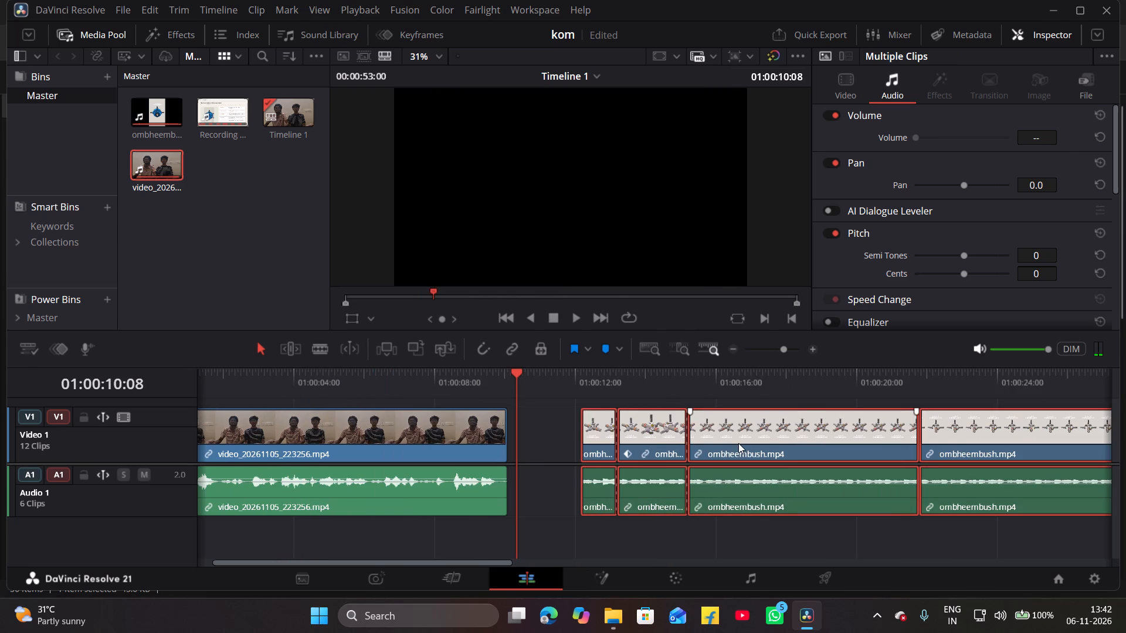
{"action": "left_click_drag", "start_coordinate": [738, 443], "coordinate": [667, 451]}
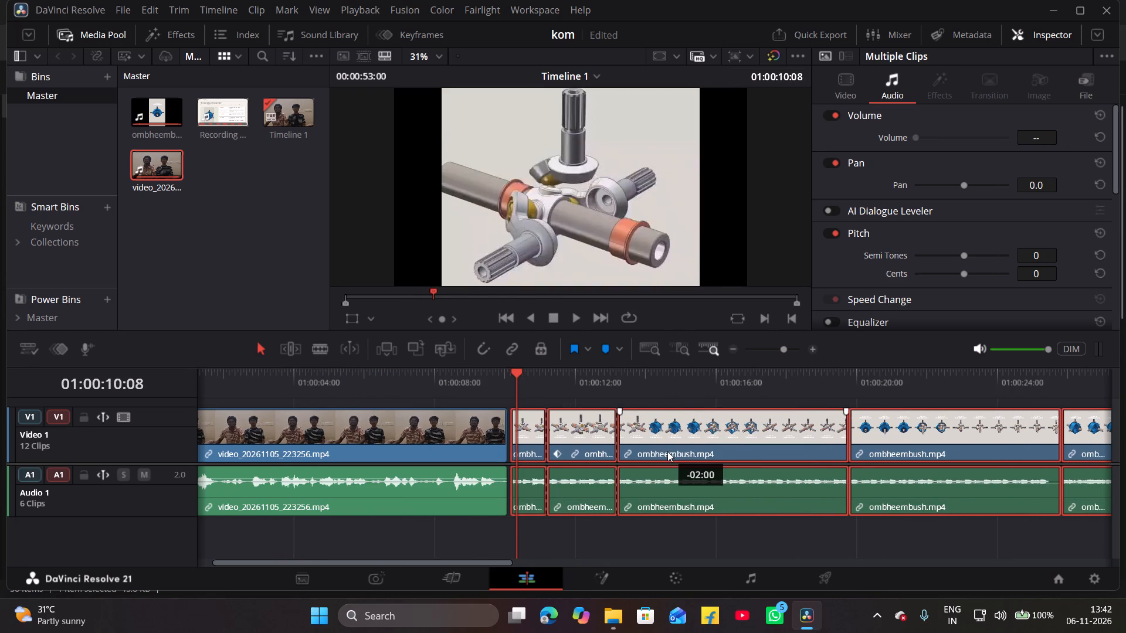
{"action": "left_click_drag", "start_coordinate": [667, 451], "coordinate": [665, 452]}
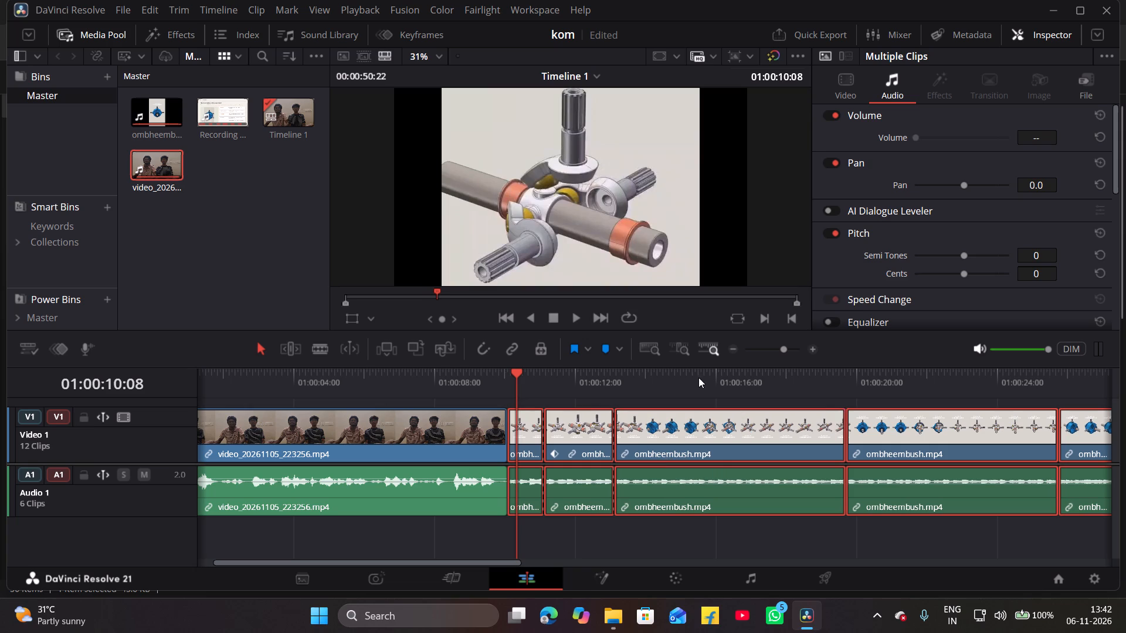
Shift every clip on Video 1 and Audio 1 together to the timeline start at 01:00:00:00, closing the opening gap.
{"action": "left_click", "coordinate": [733, 348]}
{"action": "left_click", "coordinate": [733, 348]}
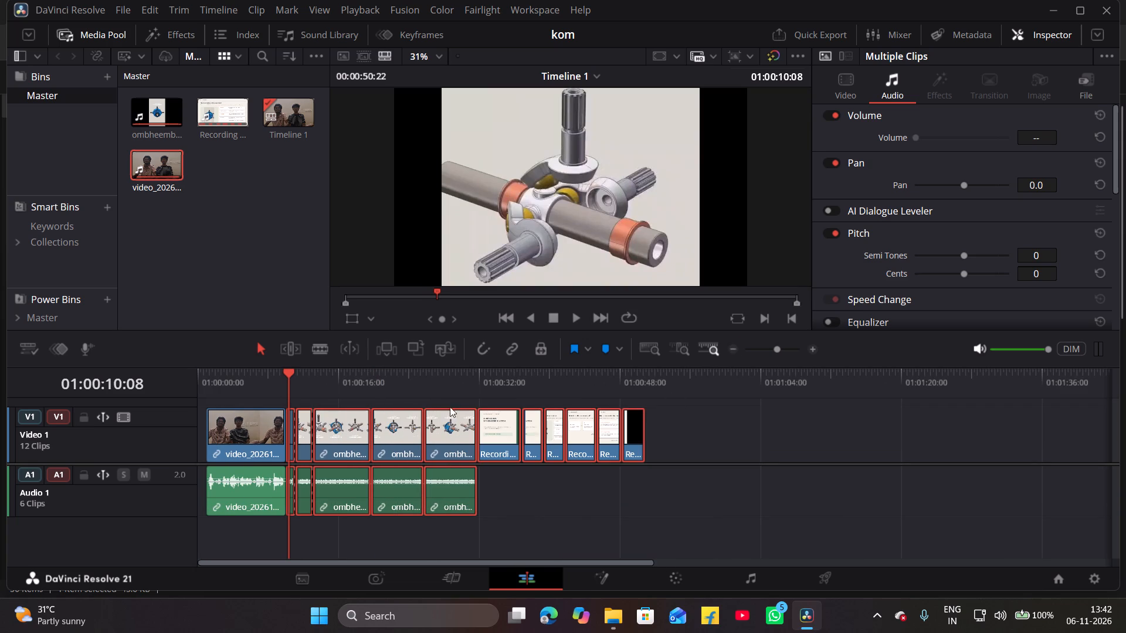
{"action": "left_click_drag", "start_coordinate": [228, 541], "coordinate": [757, 407]}
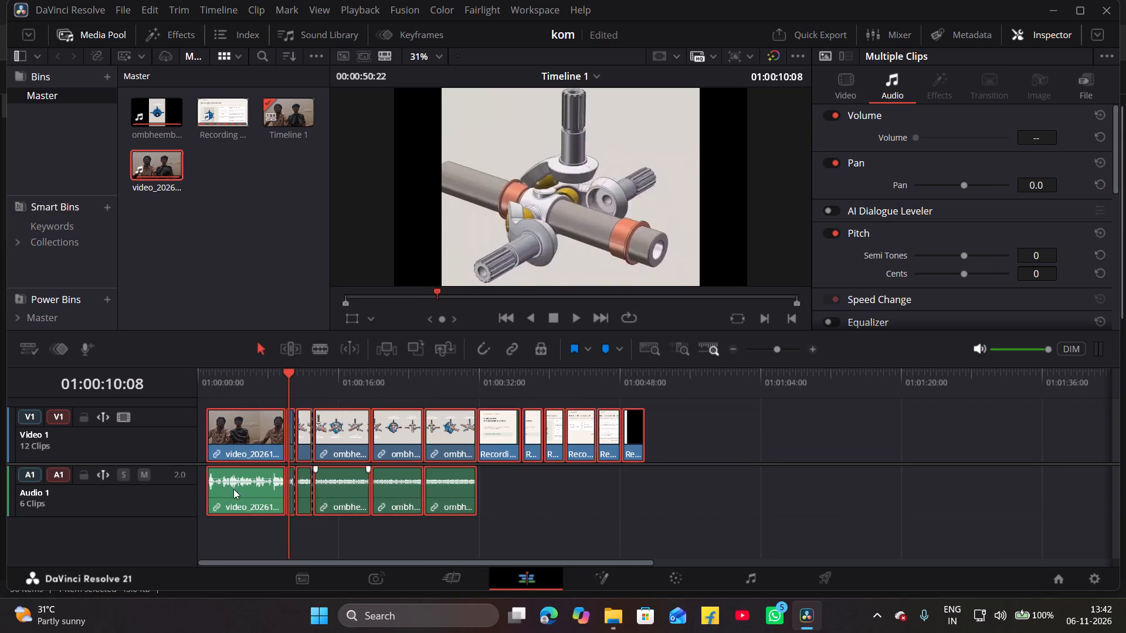
{"action": "left_click_drag", "start_coordinate": [256, 449], "coordinate": [216, 452]}
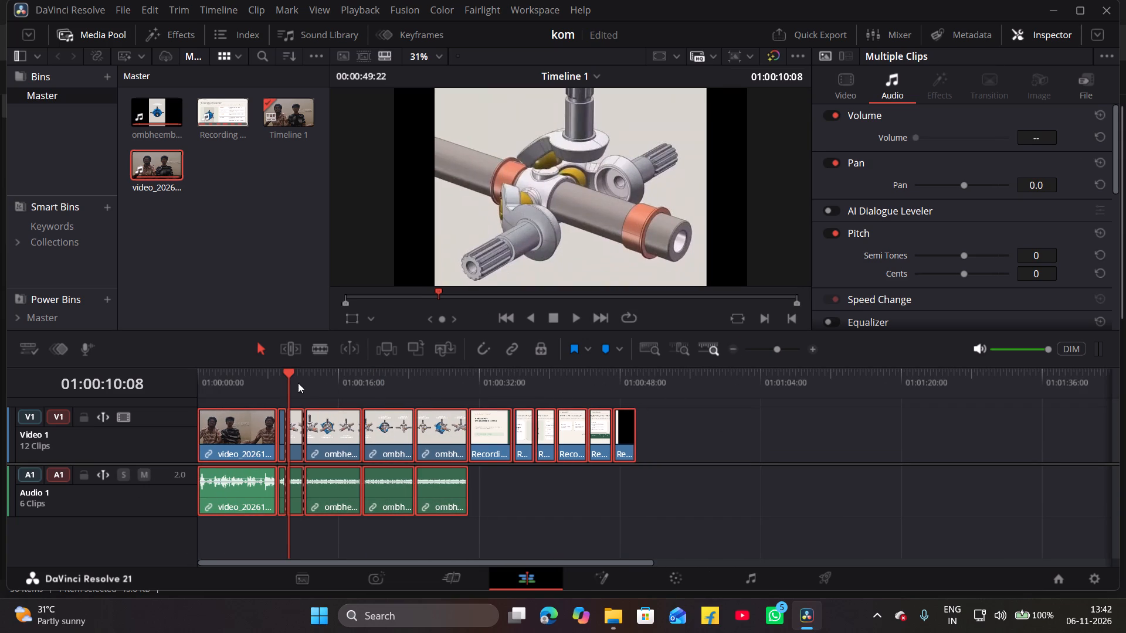
Play the assembled timeline from 01:00:00:00 into the Three-Shaft Transmission System title slide to review the sequence, and stop playback.
{"action": "left_click_drag", "start_coordinate": [285, 372], "coordinate": [148, 381]}
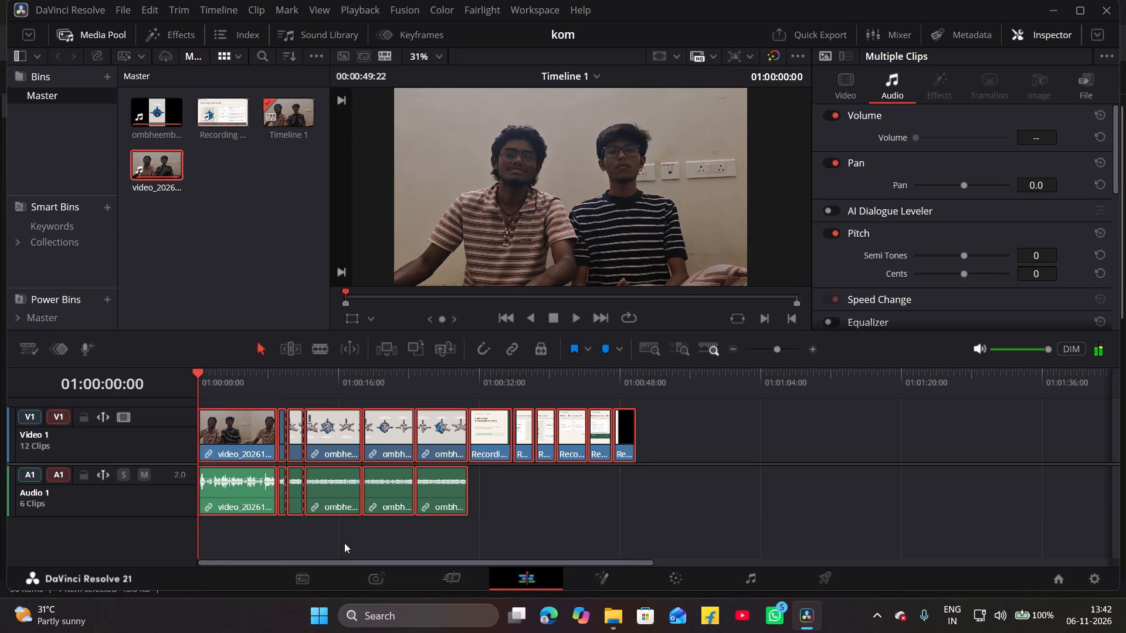
{"action": "left_click", "coordinate": [344, 543]}
{"action": "key", "text": "space"}
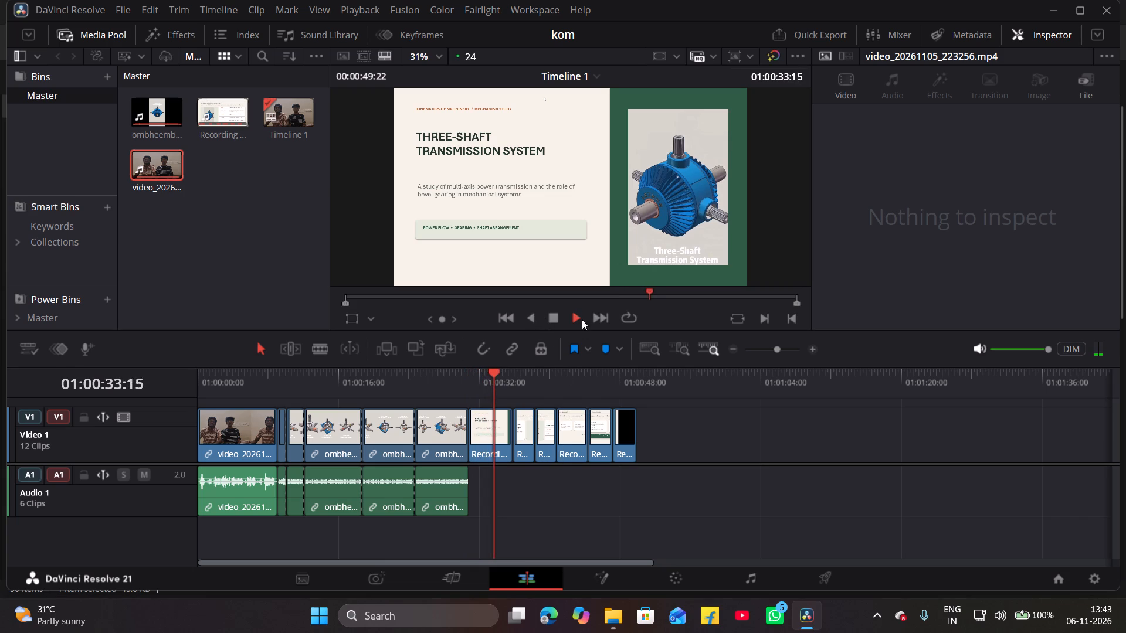
{"action": "left_click", "coordinate": [550, 315]}
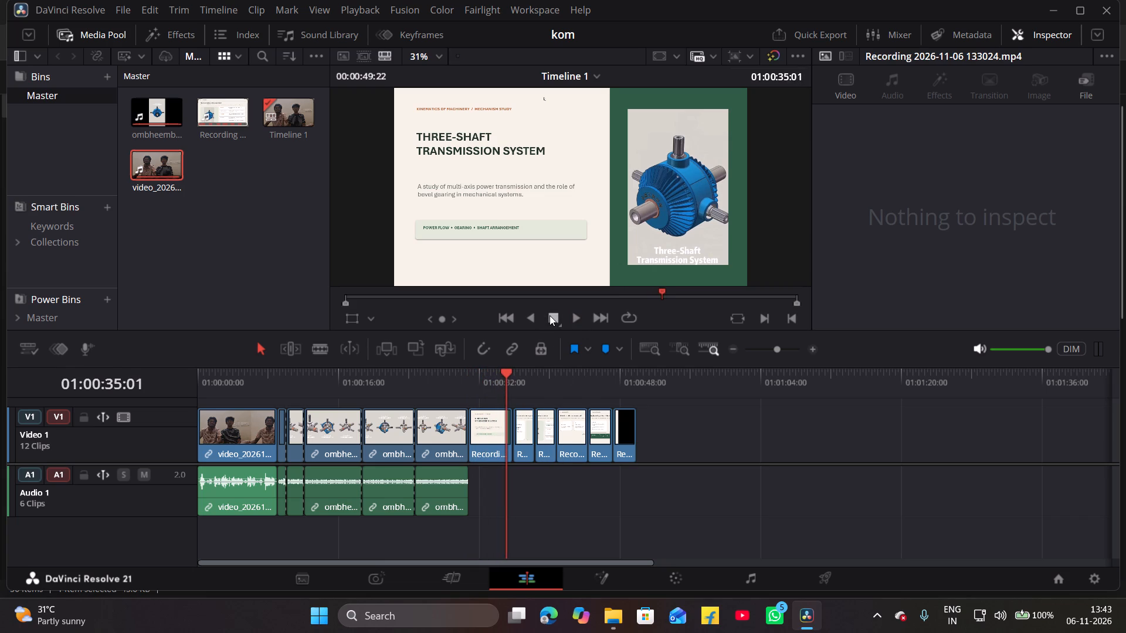